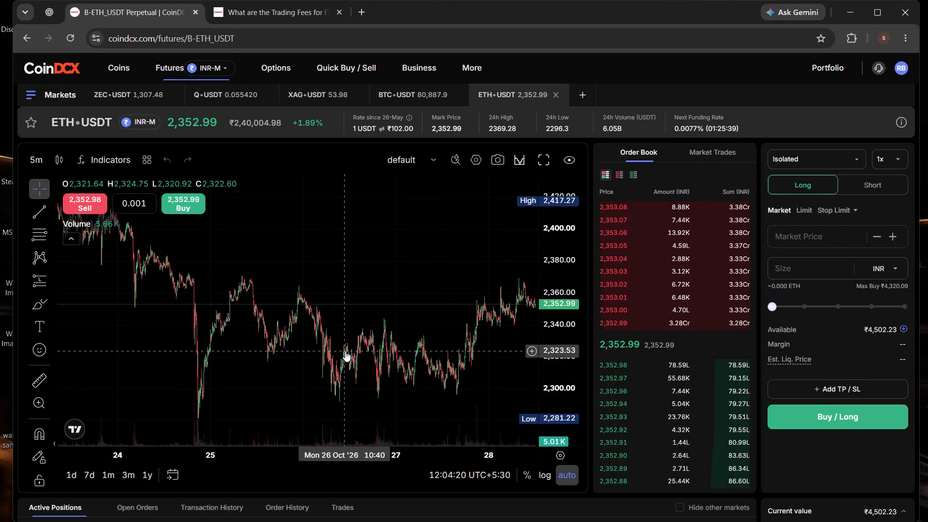
Set the ETH-USDT chart interval to 1 day and show the chart in full screen.
{"action": "scroll", "coordinate": [345, 351], "scroll_direction": "up", "scroll_amount": 3}
{"action": "left_click", "coordinate": [31, 168]}
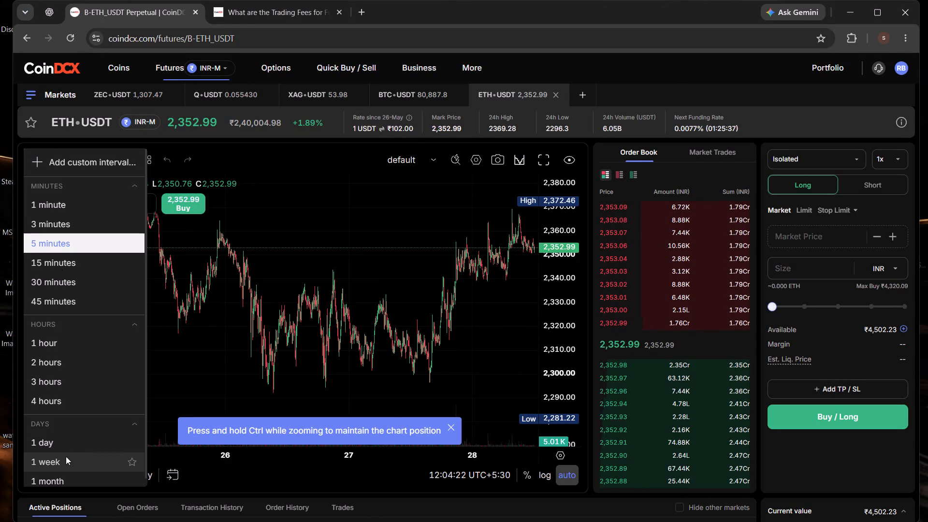
{"action": "left_click", "coordinate": [56, 446]}
{"action": "left_click", "coordinate": [542, 156]}
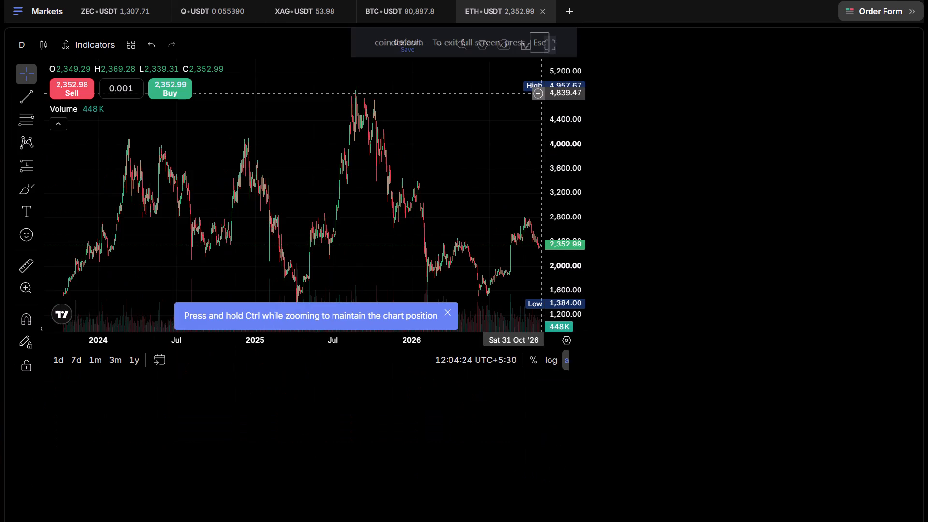
{"action": "left_click_drag", "start_coordinate": [724, 381], "coordinate": [479, 347]}
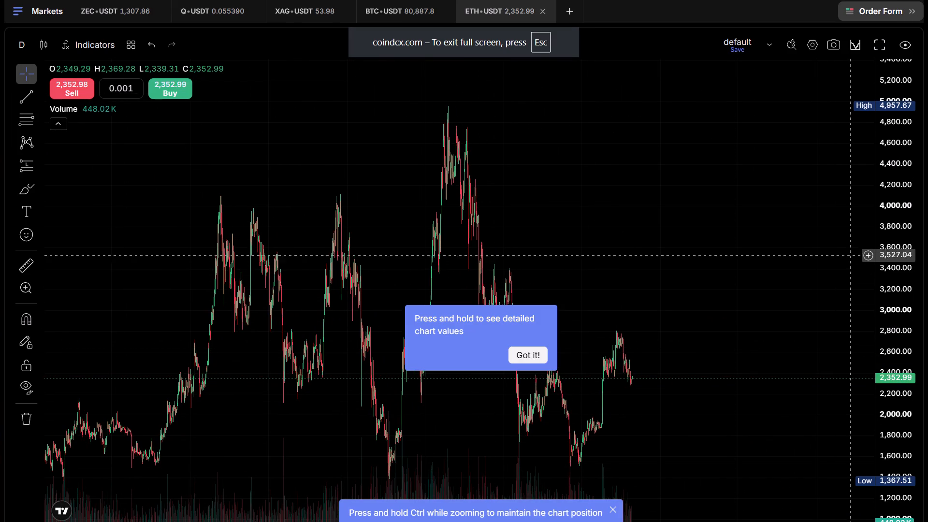
{"action": "left_click_drag", "start_coordinate": [896, 215], "coordinate": [900, 303]}
{"action": "left_click", "coordinate": [534, 357]}
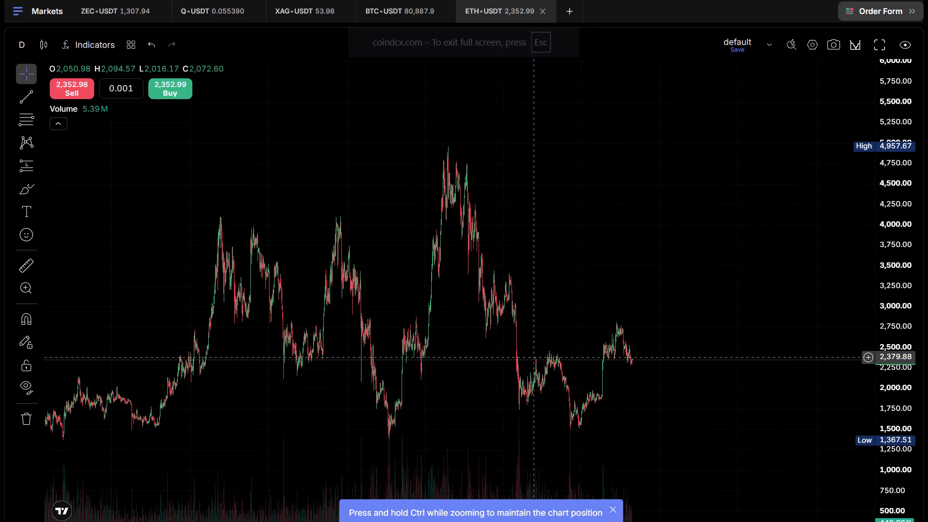
Examine the most recent daily candles of ETH-USDT up close, with the price scale stretched around them.
{"action": "scroll", "coordinate": [573, 380], "scroll_direction": "up", "scroll_amount": 8}
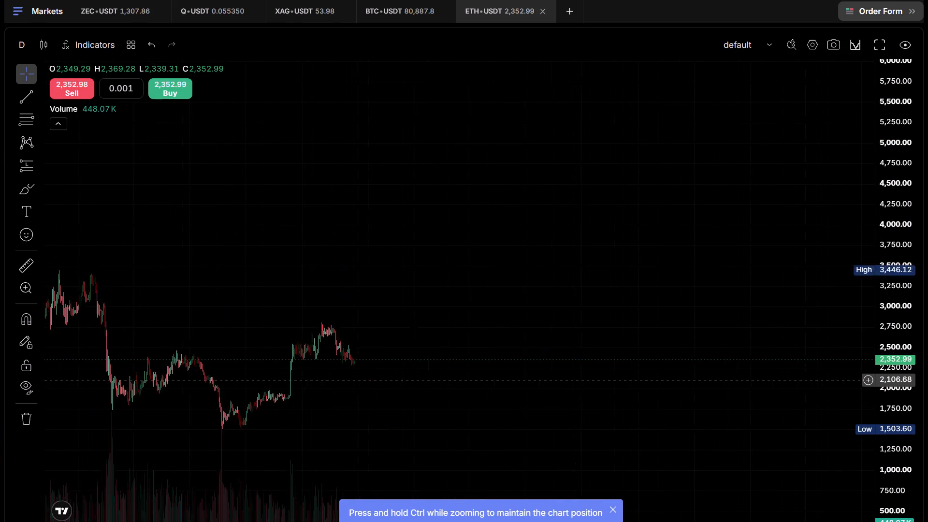
{"action": "scroll", "coordinate": [573, 380], "scroll_direction": "up", "scroll_amount": 2}
{"action": "left_click_drag", "start_coordinate": [313, 374], "coordinate": [677, 386]}
{"action": "scroll", "coordinate": [659, 402], "scroll_direction": "up", "scroll_amount": 5}
{"action": "scroll", "coordinate": [522, 431], "scroll_direction": "up", "scroll_amount": 2}
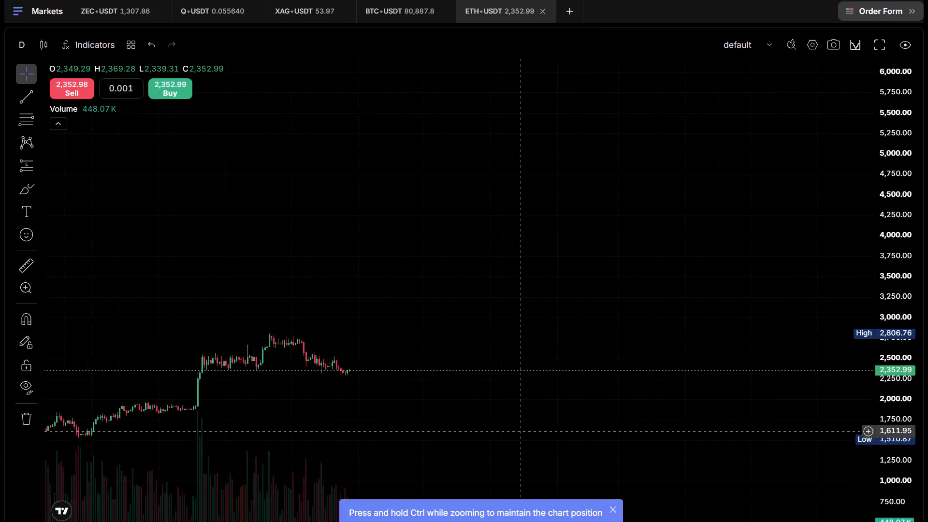
{"action": "scroll", "coordinate": [522, 431], "scroll_direction": "up", "scroll_amount": 1}
{"action": "left_click_drag", "start_coordinate": [374, 416], "coordinate": [704, 401]}
{"action": "left_click_drag", "start_coordinate": [881, 409], "coordinate": [897, 194]}
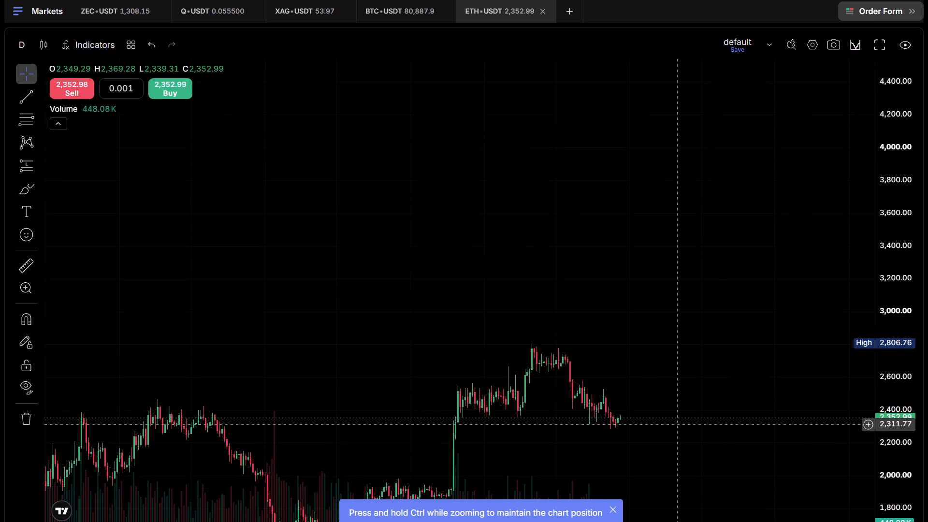
{"action": "scroll", "coordinate": [659, 434], "scroll_direction": "up", "scroll_amount": 5}
{"action": "left_click_drag", "start_coordinate": [534, 462], "coordinate": [597, 268]}
{"action": "scroll", "coordinate": [575, 289], "scroll_direction": "up", "scroll_amount": 6}
{"action": "left_click_drag", "start_coordinate": [377, 292], "coordinate": [693, 375]}
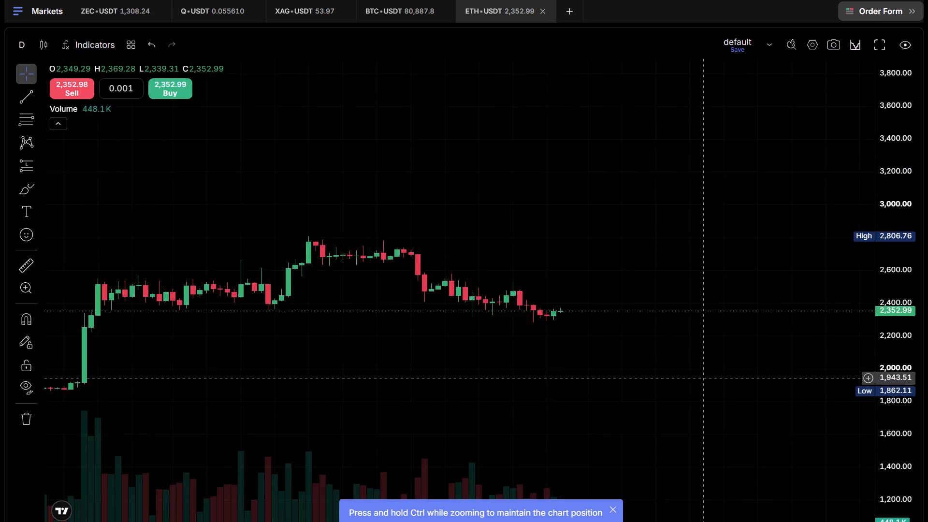
{"action": "scroll", "coordinate": [707, 378], "scroll_direction": "up", "scroll_amount": 5}
{"action": "left_click_drag", "start_coordinate": [912, 382], "coordinate": [918, 116]}
{"action": "left_click_drag", "start_coordinate": [584, 345], "coordinate": [692, 241]}
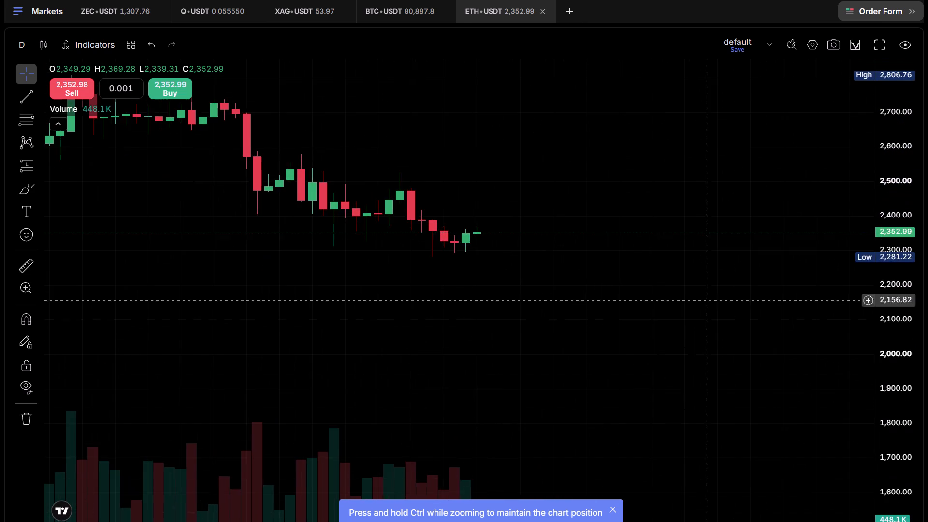
{"action": "scroll", "coordinate": [594, 353], "scroll_direction": "up", "scroll_amount": 5}
{"action": "left_click_drag", "start_coordinate": [297, 343], "coordinate": [765, 442]}
{"action": "left_click_drag", "start_coordinate": [894, 406], "coordinate": [892, 23]}
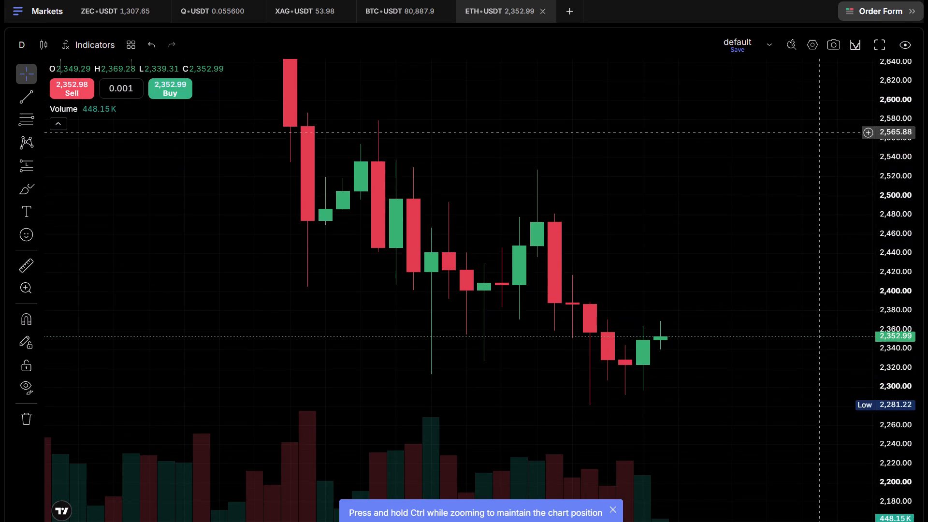
{"action": "left_click_drag", "start_coordinate": [663, 293], "coordinate": [594, 183]}
{"action": "scroll", "coordinate": [587, 264], "scroll_direction": "up", "scroll_amount": 4}
{"action": "left_click_drag", "start_coordinate": [526, 330], "coordinate": [603, 357]}
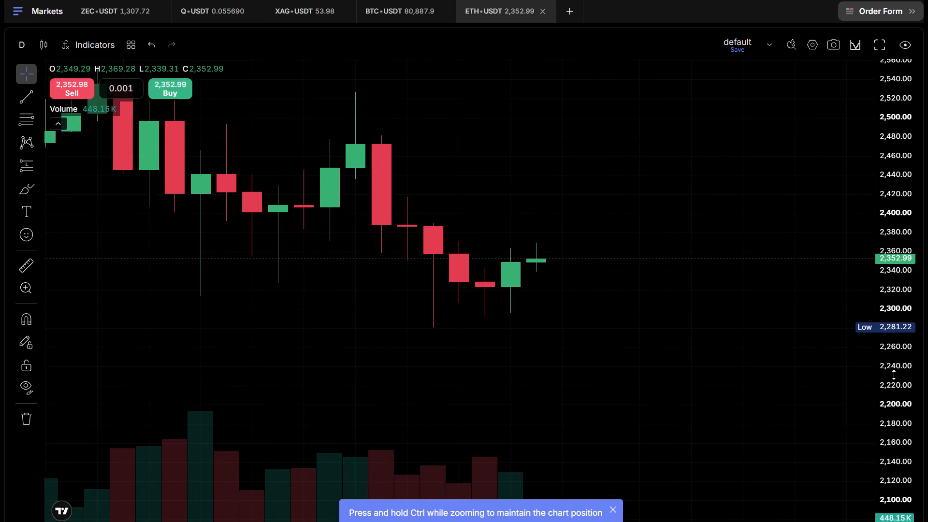
{"action": "left_click_drag", "start_coordinate": [894, 374], "coordinate": [874, 161]}
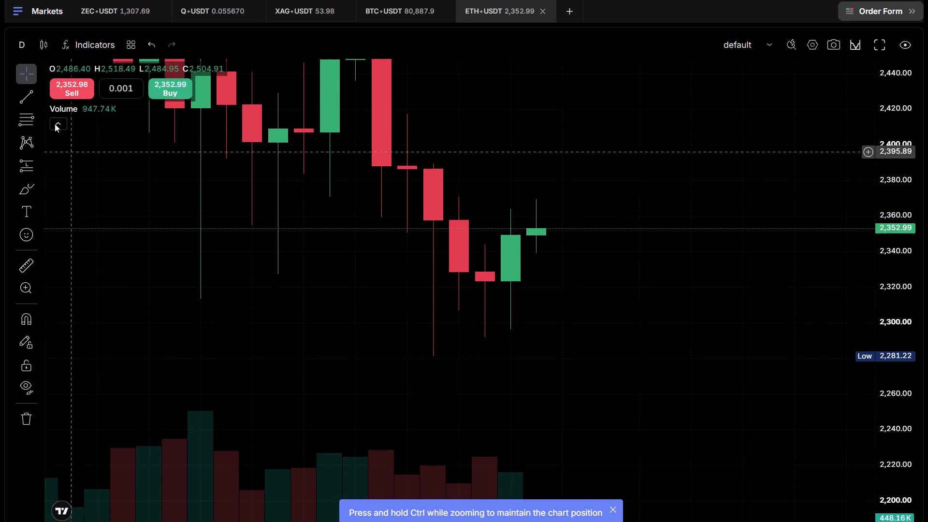
Draw horizontal lines at the previous daily candle's high, about 2,364, and its low, about 2,297.
{"action": "left_click", "coordinate": [26, 99]}
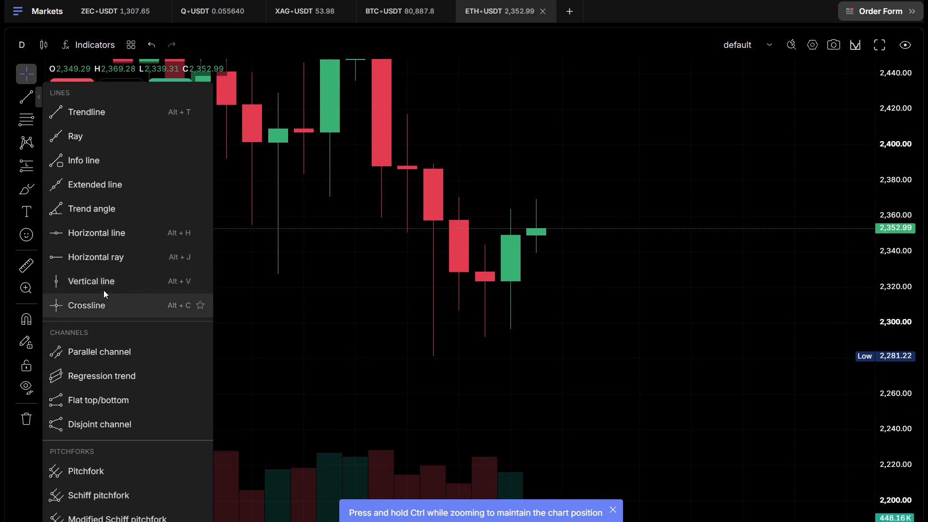
{"action": "left_click", "coordinate": [94, 237]}
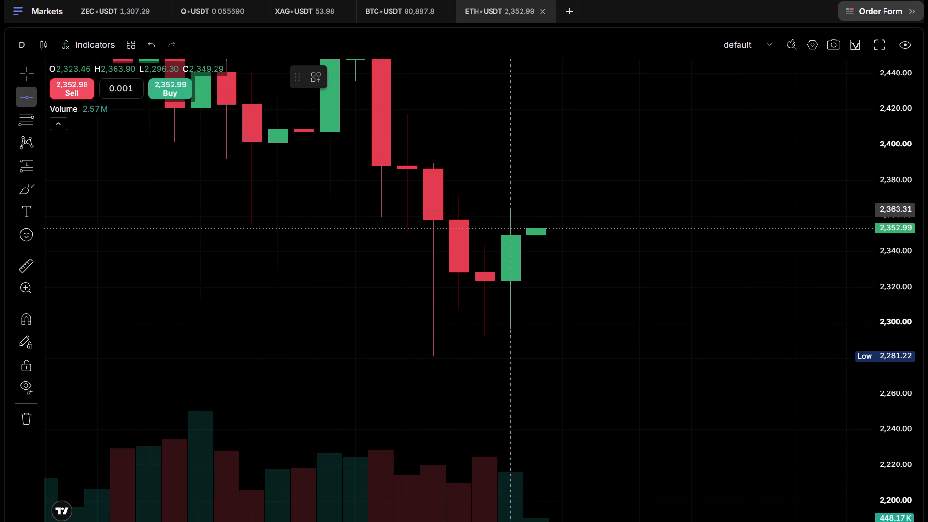
{"action": "left_click", "coordinate": [510, 208]}
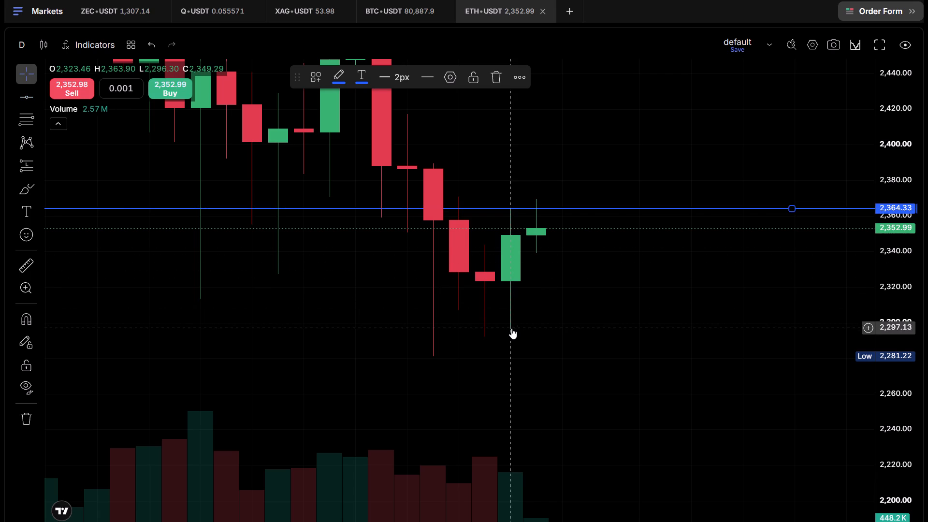
{"action": "left_click", "coordinate": [24, 101]}
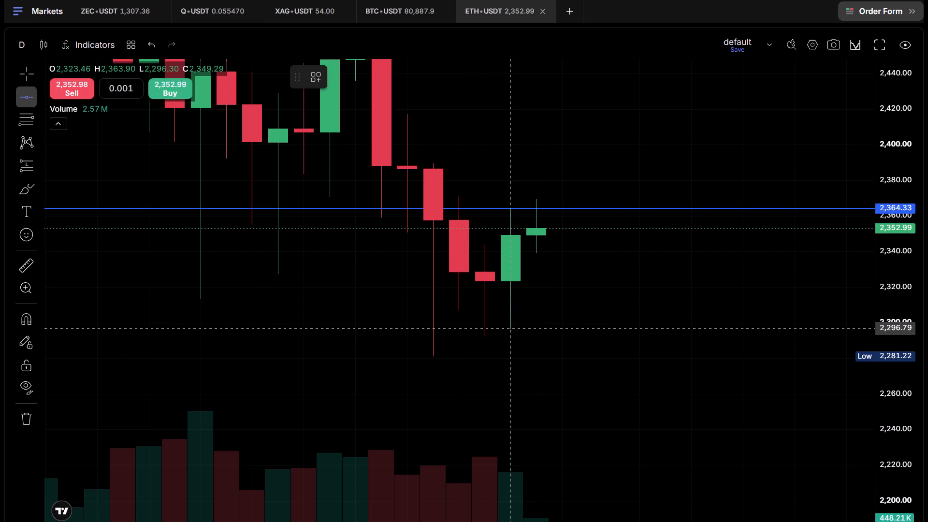
{"action": "left_click", "coordinate": [510, 328]}
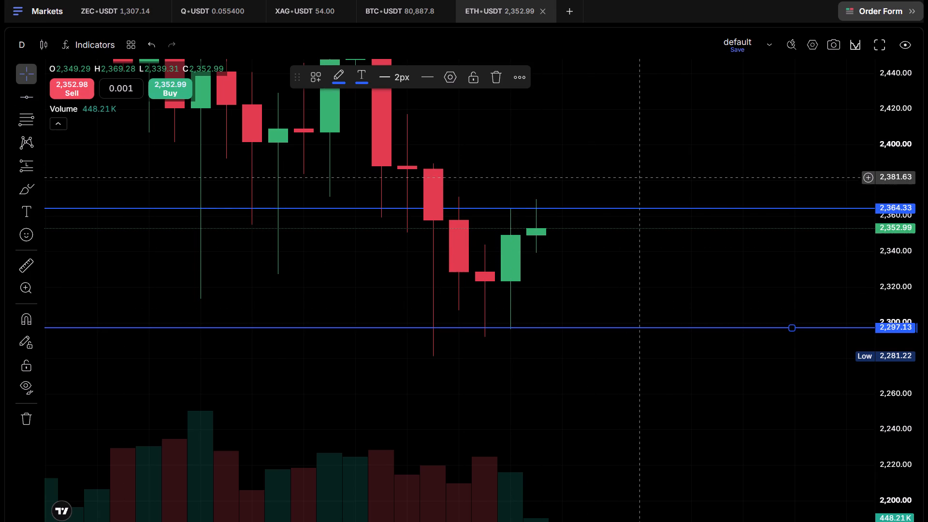
Add a horizontal line through the middle of the previous daily candle, adjusted to about 2,331.
{"action": "left_click", "coordinate": [22, 92]}
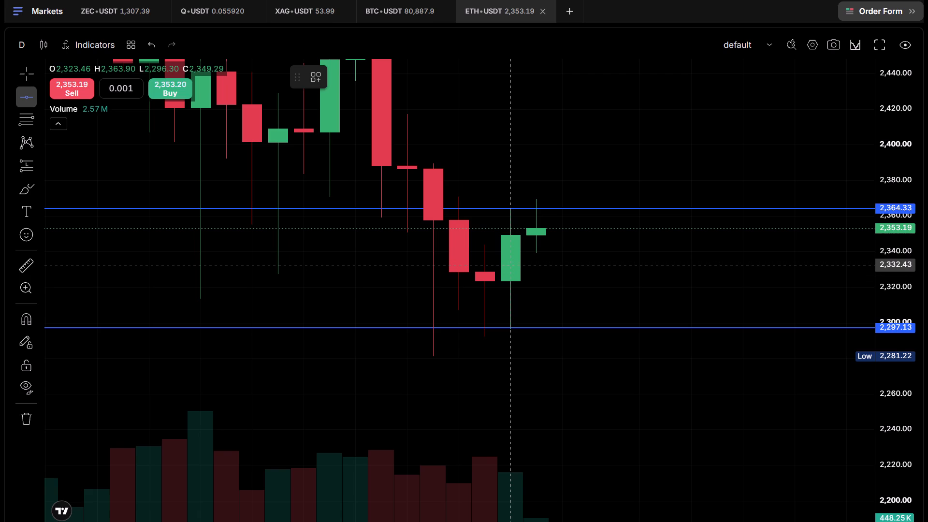
{"action": "left_click", "coordinate": [511, 265]}
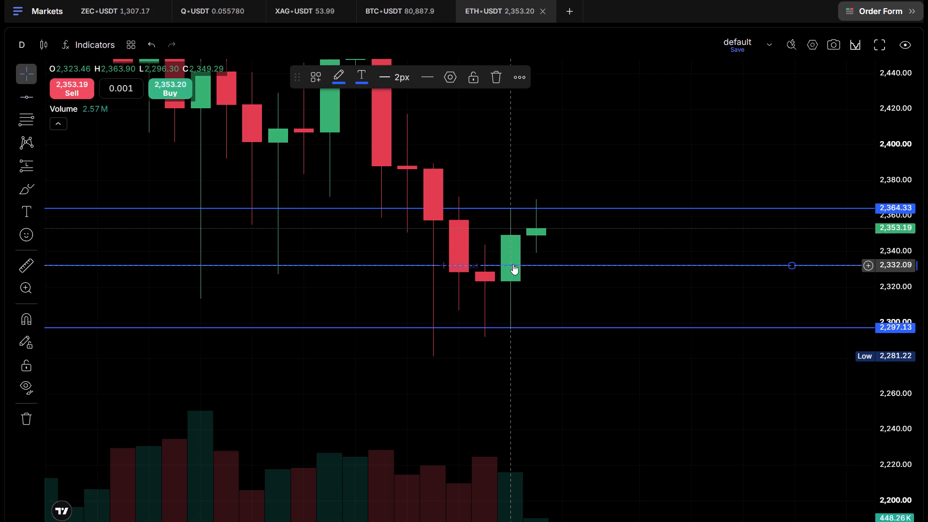
{"action": "left_click", "coordinate": [655, 140]}
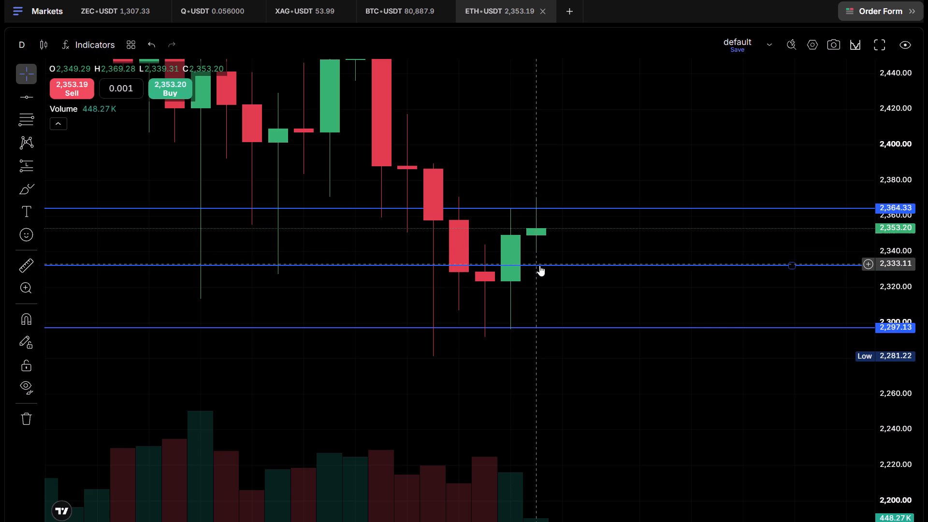
{"action": "left_click_drag", "start_coordinate": [540, 265], "coordinate": [544, 261]}
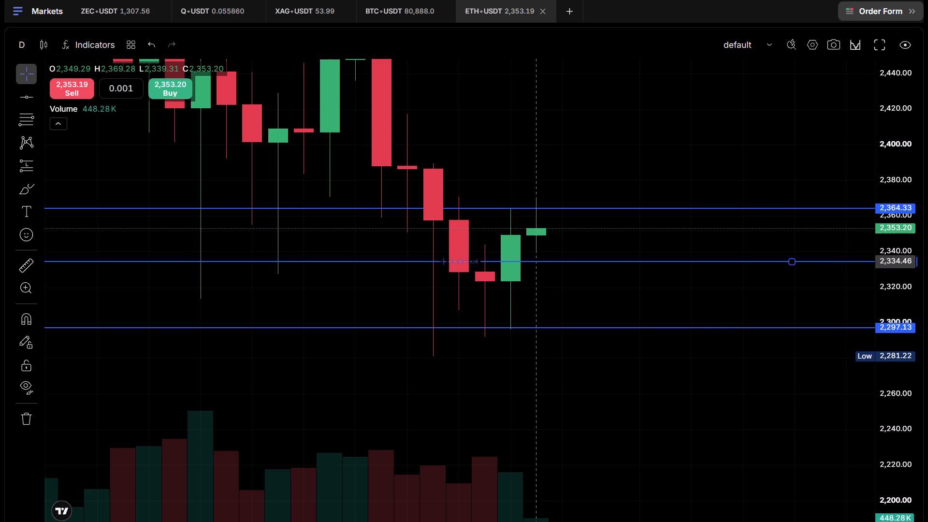
{"action": "left_click_drag", "start_coordinate": [544, 261], "coordinate": [546, 267]}
{"action": "left_click", "coordinate": [593, 129]}
Switch the chart interval to 5 minutes.
{"action": "left_click", "coordinate": [9, 42]}
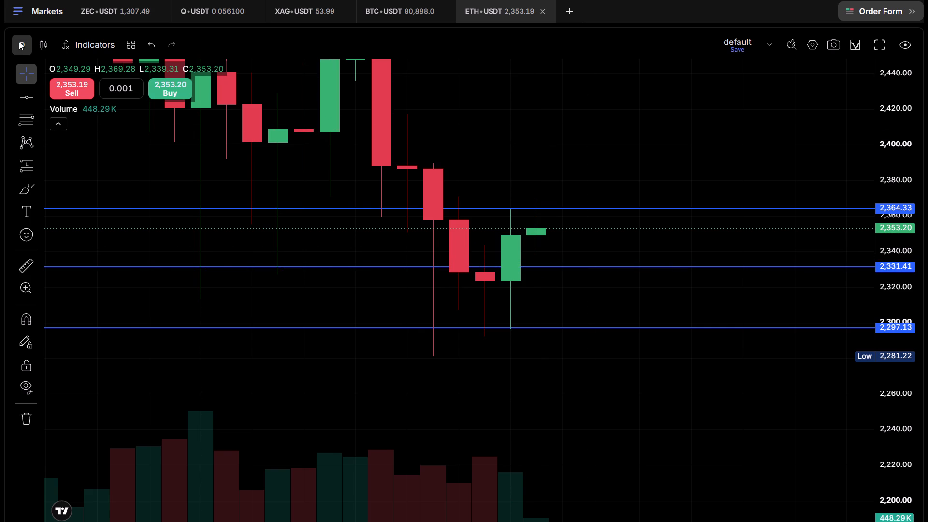
{"action": "left_click", "coordinate": [20, 42]}
{"action": "left_click", "coordinate": [33, 155]}
Examine the 5-minute price action around the three horizontal lines and back to the earlier swing highs.
{"action": "scroll", "coordinate": [593, 245], "scroll_direction": "down", "scroll_amount": 20}
{"action": "scroll", "coordinate": [593, 245], "scroll_direction": "down", "scroll_amount": 12}
{"action": "left_click_drag", "start_coordinate": [636, 377], "coordinate": [447, 387]}
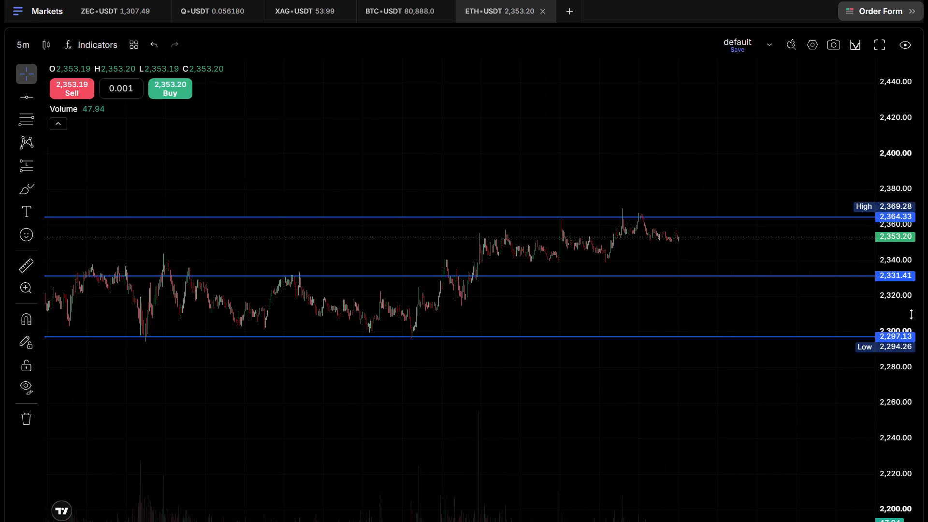
{"action": "left_click_drag", "start_coordinate": [870, 304], "coordinate": [843, 308]}
{"action": "left_click_drag", "start_coordinate": [886, 312], "coordinate": [883, 167]}
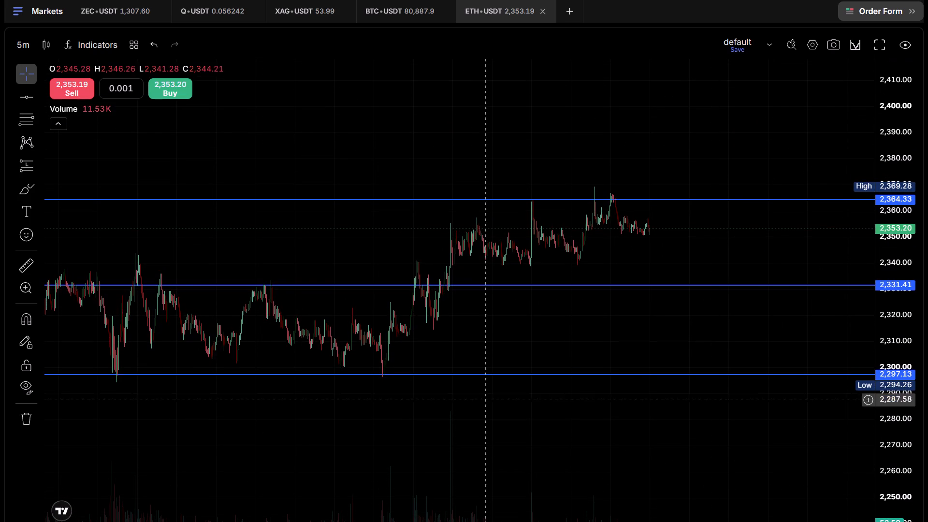
{"action": "left_click_drag", "start_coordinate": [412, 435], "coordinate": [592, 450]}
{"action": "scroll", "coordinate": [594, 447], "scroll_direction": "down", "scroll_amount": 5}
{"action": "left_click_drag", "start_coordinate": [659, 438], "coordinate": [657, 438]}
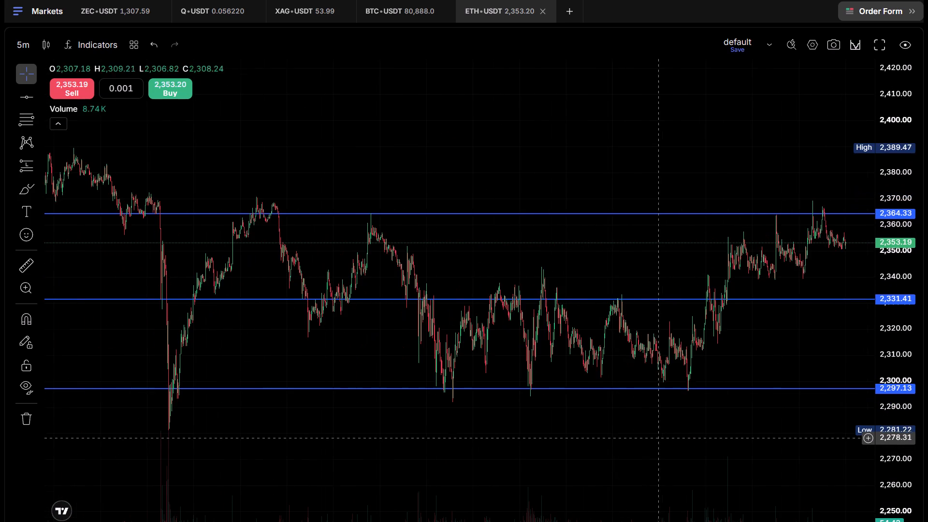
{"action": "left_click_drag", "start_coordinate": [657, 438], "coordinate": [603, 445]}
{"action": "scroll", "coordinate": [603, 445], "scroll_direction": "down", "scroll_amount": 3}
{"action": "scroll", "coordinate": [399, 391], "scroll_direction": "down", "scroll_amount": 3}
{"action": "left_click_drag", "start_coordinate": [320, 247], "coordinate": [272, 322]}
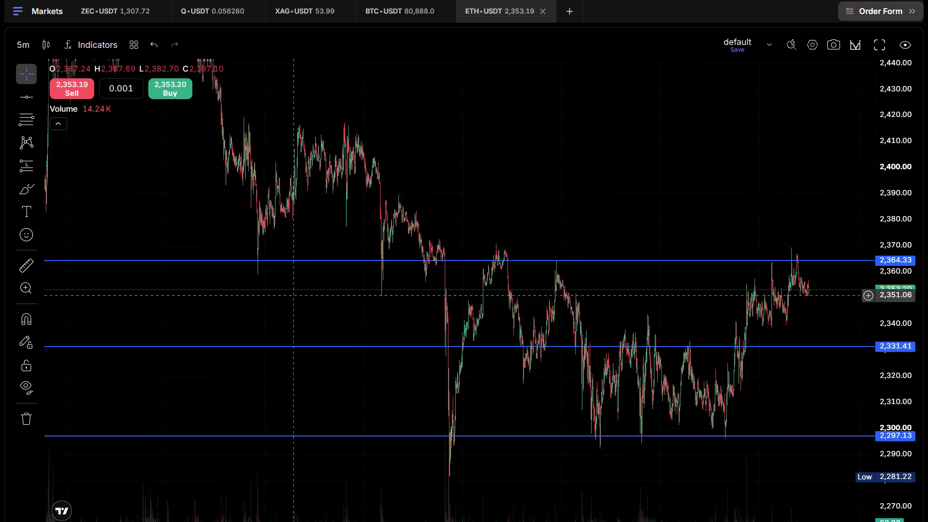
{"action": "left_click_drag", "start_coordinate": [272, 322], "coordinate": [227, 353]}
{"action": "scroll", "coordinate": [414, 195], "scroll_direction": "down", "scroll_amount": 6}
{"action": "left_click_drag", "start_coordinate": [894, 119], "coordinate": [899, 252]}
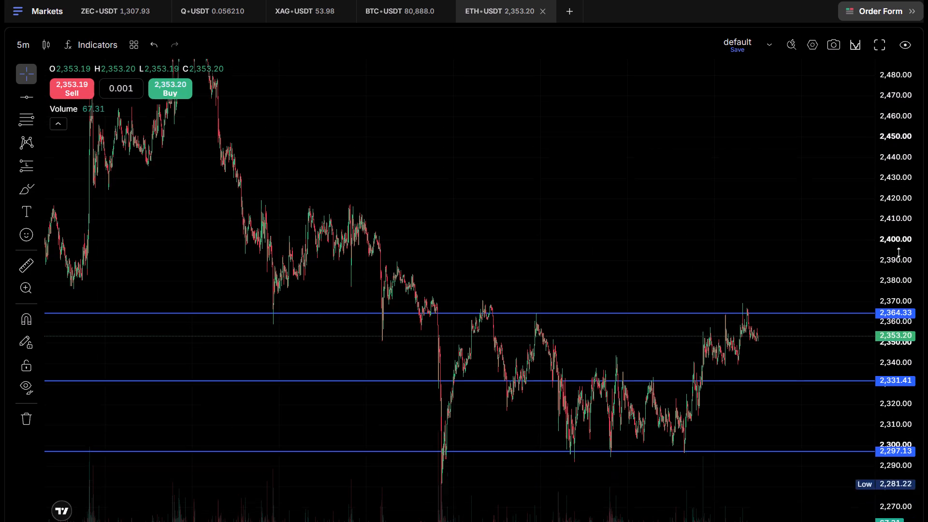
{"action": "left_click_drag", "start_coordinate": [899, 252], "coordinate": [887, 313]}
{"action": "left_click_drag", "start_coordinate": [895, 187], "coordinate": [877, 320]}
{"action": "left_click_drag", "start_coordinate": [524, 234], "coordinate": [576, 255]}
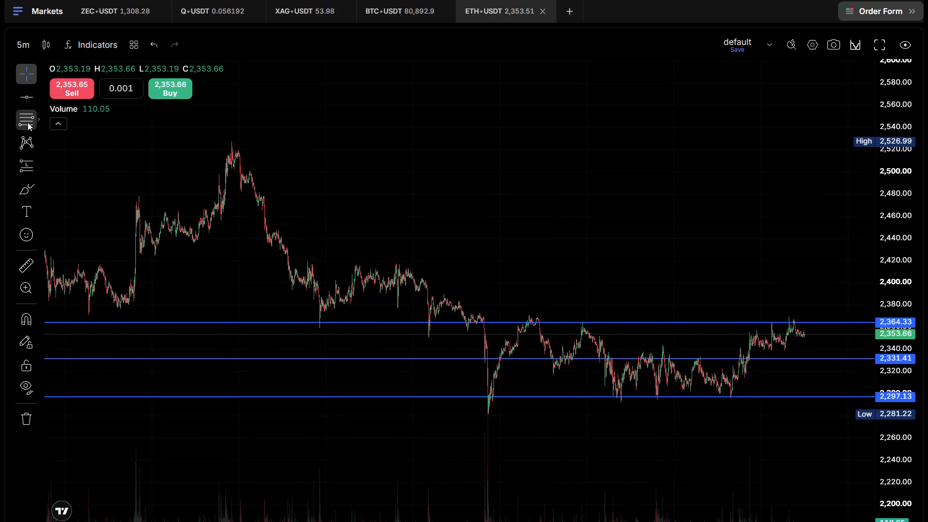
Draw a thin rectangle zone from the highest swing peak past the latest candles, between about 2,520 and 2,527.
{"action": "left_click", "coordinate": [25, 189]}
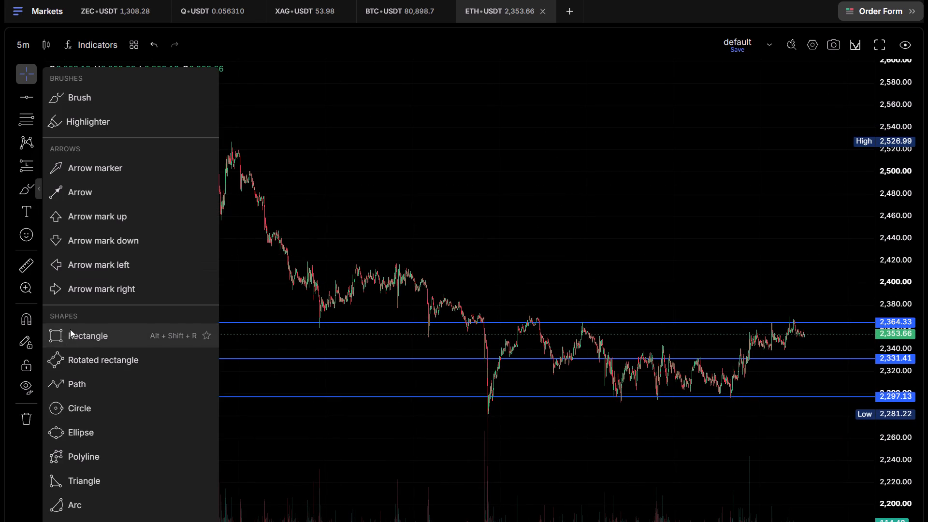
{"action": "left_click", "coordinate": [70, 329]}
{"action": "left_click_drag", "start_coordinate": [232, 144], "coordinate": [835, 159]}
{"action": "left_click", "coordinate": [835, 159]}
{"action": "left_click_drag", "start_coordinate": [233, 160], "coordinate": [237, 151]}
{"action": "left_click_drag", "start_coordinate": [300, 148], "coordinate": [290, 145]}
{"action": "left_click", "coordinate": [290, 145]}
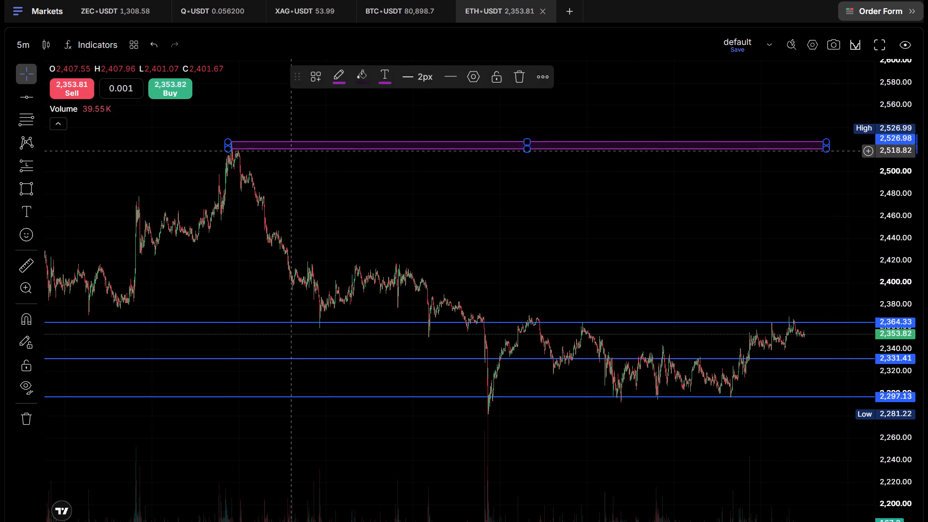
{"action": "left_click", "coordinate": [419, 215]}
Draw a second thin rectangle zone from the lower swing high past the latest candles, positioned at about 2,414 to 2,419.
{"action": "left_click_drag", "start_coordinate": [422, 217], "coordinate": [360, 212]}
{"action": "left_click", "coordinate": [28, 190]}
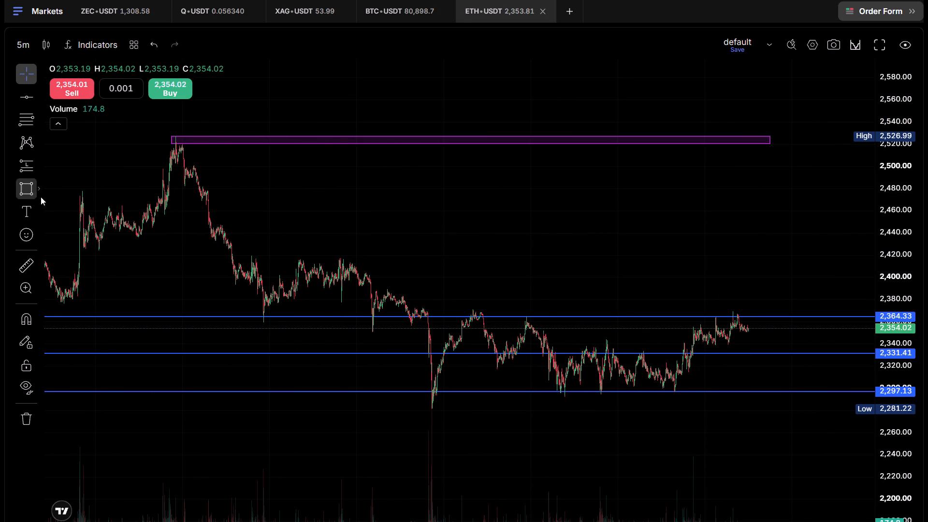
{"action": "left_click_drag", "start_coordinate": [339, 261], "coordinate": [793, 270]}
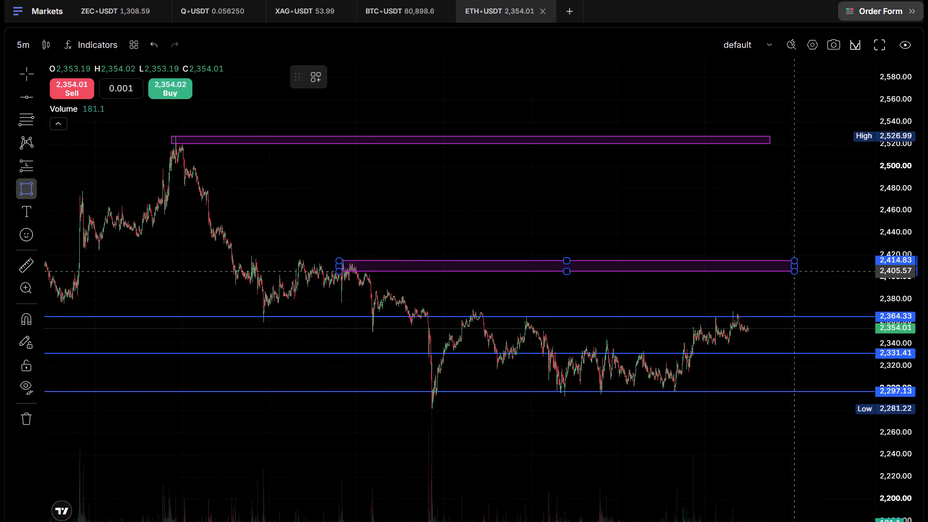
{"action": "left_click_drag", "start_coordinate": [793, 270], "coordinate": [790, 265]}
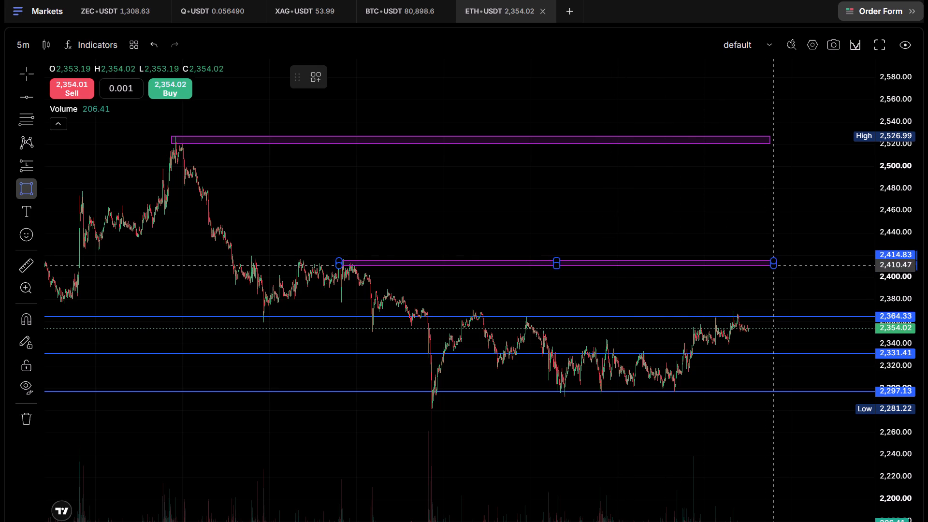
{"action": "left_click", "coordinate": [778, 265]}
{"action": "left_click_drag", "start_coordinate": [600, 259], "coordinate": [587, 253]}
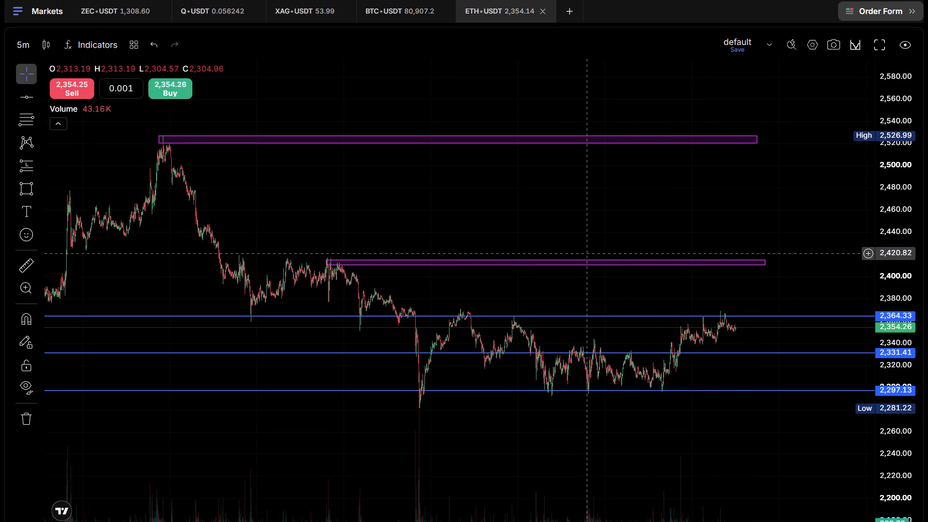
{"action": "left_click_drag", "start_coordinate": [580, 261], "coordinate": [573, 257]}
{"action": "left_click", "coordinate": [573, 257]}
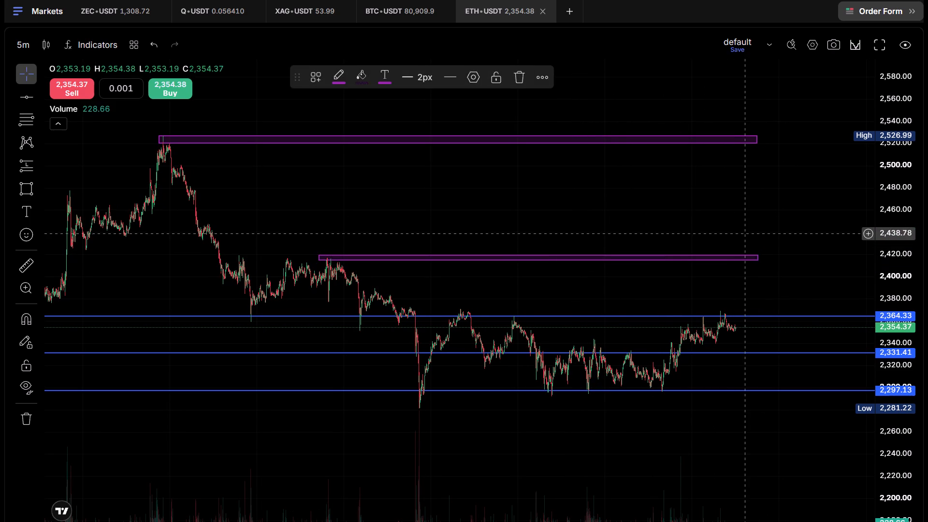
Draw a thin rectangle support zone from the lowest swing low past the latest candles, between about 2,289 and 2,296.
{"action": "left_click", "coordinate": [745, 233]}
{"action": "scroll", "coordinate": [730, 434], "scroll_direction": "up", "scroll_amount": 3}
{"action": "left_click_drag", "start_coordinate": [544, 466], "coordinate": [679, 440]}
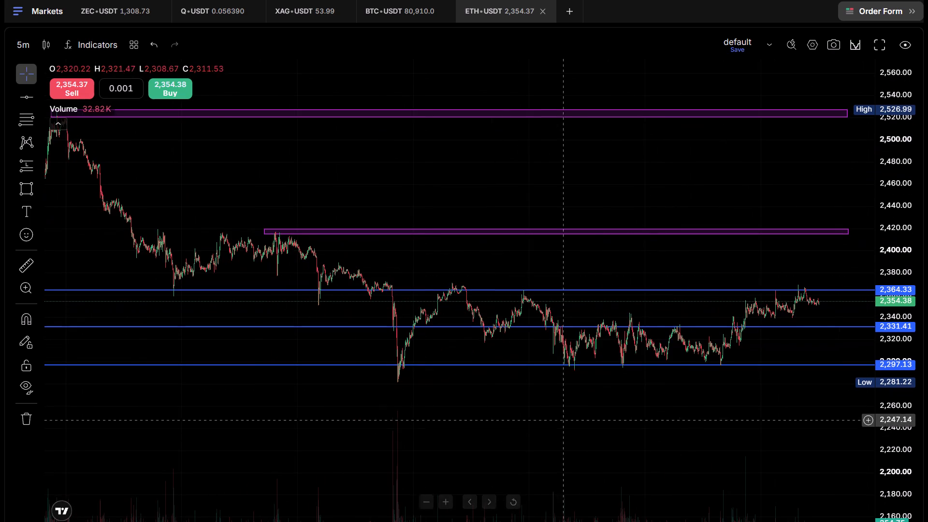
{"action": "left_click", "coordinate": [26, 193]}
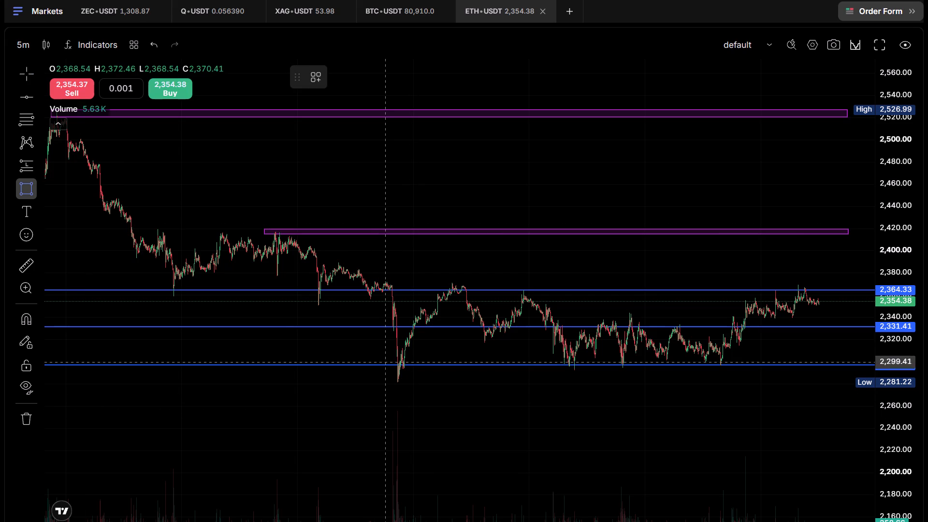
{"action": "left_click_drag", "start_coordinate": [389, 366], "coordinate": [845, 374]}
{"action": "left_click", "coordinate": [845, 374]}
Change the support zone's outline colour to yellow.
{"action": "left_click", "coordinate": [347, 87]}
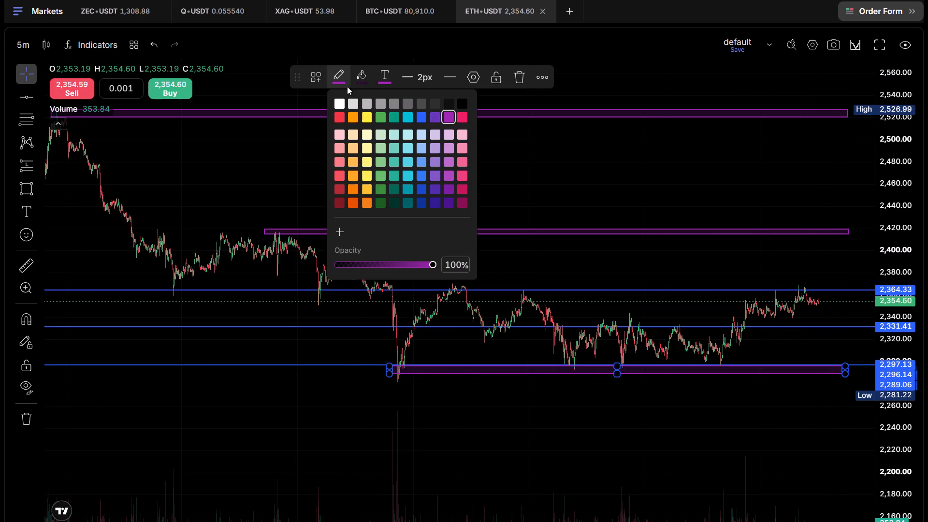
{"action": "left_click", "coordinate": [369, 188]}
{"action": "left_click", "coordinate": [471, 429]}
Examine the price swings between the new support zone, the three horizontal lines and the resistance zones above.
{"action": "left_click_drag", "start_coordinate": [665, 457], "coordinate": [453, 455]}
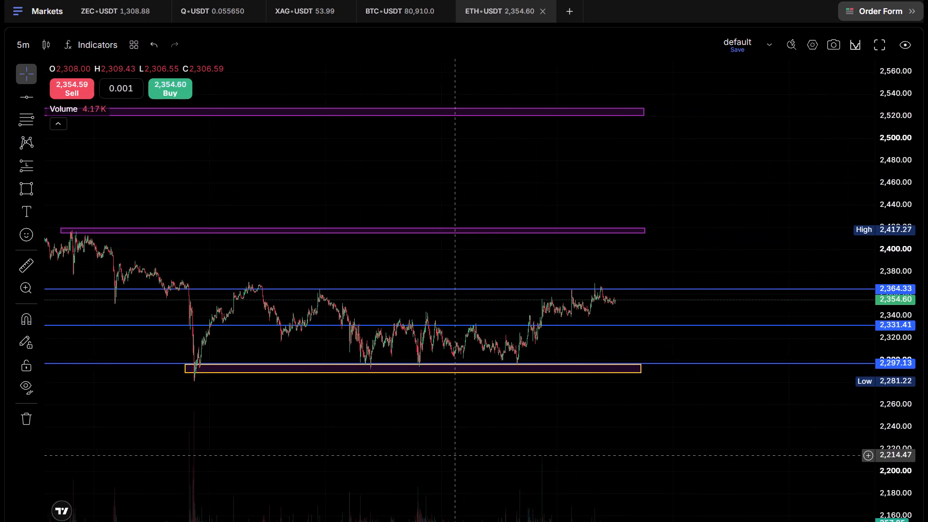
{"action": "left_click_drag", "start_coordinate": [453, 455], "coordinate": [450, 455]}
{"action": "scroll", "coordinate": [672, 265], "scroll_direction": "up", "scroll_amount": 3}
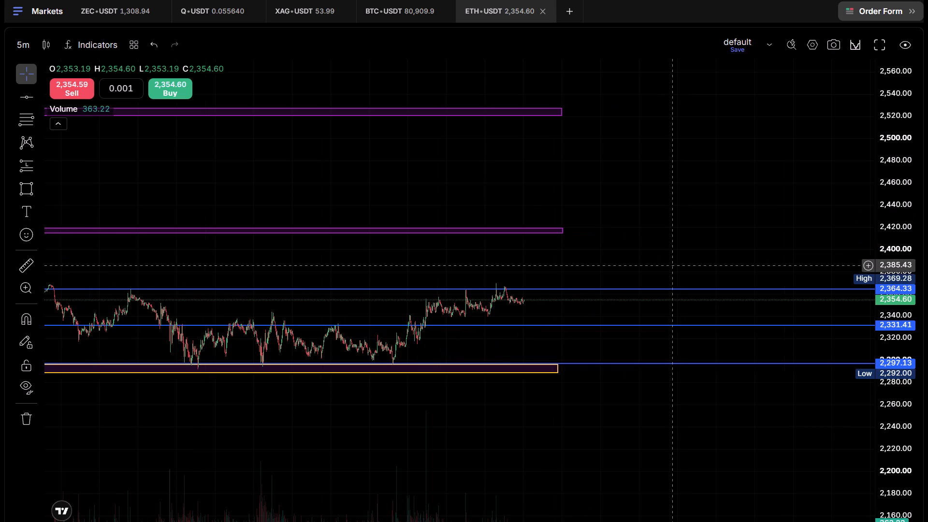
{"action": "left_click_drag", "start_coordinate": [632, 258], "coordinate": [736, 242]}
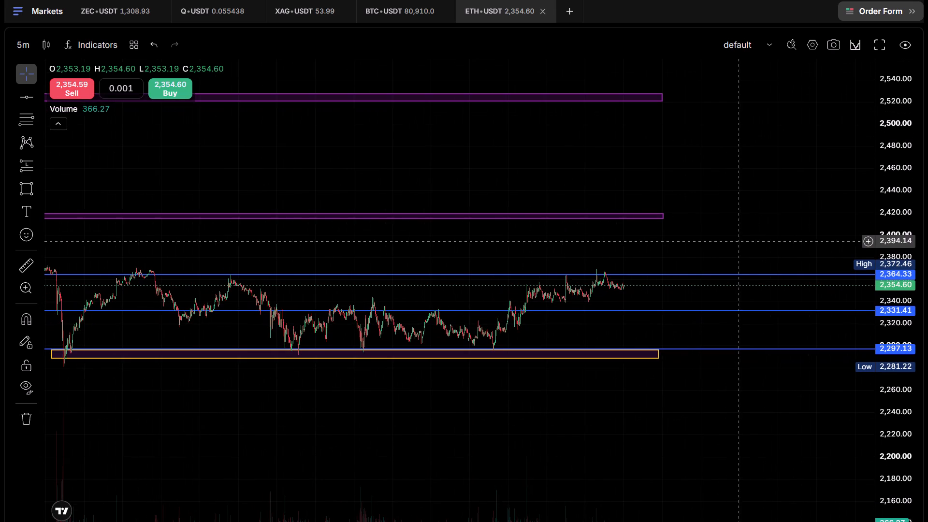
{"action": "left_click_drag", "start_coordinate": [896, 209], "coordinate": [865, 0]}
{"action": "left_click_drag", "start_coordinate": [586, 193], "coordinate": [688, 164]}
{"action": "left_click_drag", "start_coordinate": [880, 228], "coordinate": [874, 126]}
{"action": "left_click_drag", "start_coordinate": [354, 162], "coordinate": [419, 183]}
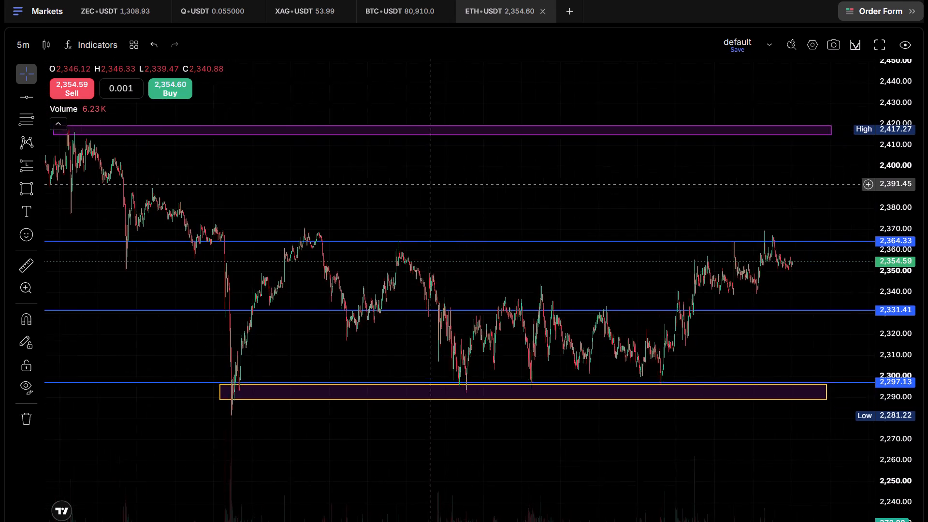
{"action": "left_click_drag", "start_coordinate": [419, 183], "coordinate": [376, 177]}
{"action": "left_click_drag", "start_coordinate": [904, 236], "coordinate": [890, 149]}
{"action": "scroll", "coordinate": [510, 198], "scroll_direction": "up", "scroll_amount": 3}
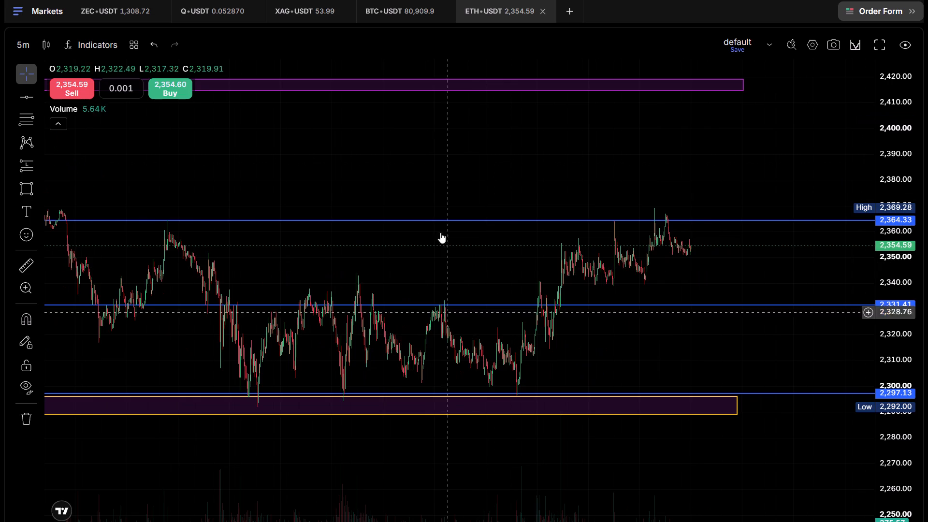
{"action": "left_click_drag", "start_coordinate": [413, 176], "coordinate": [589, 169]}
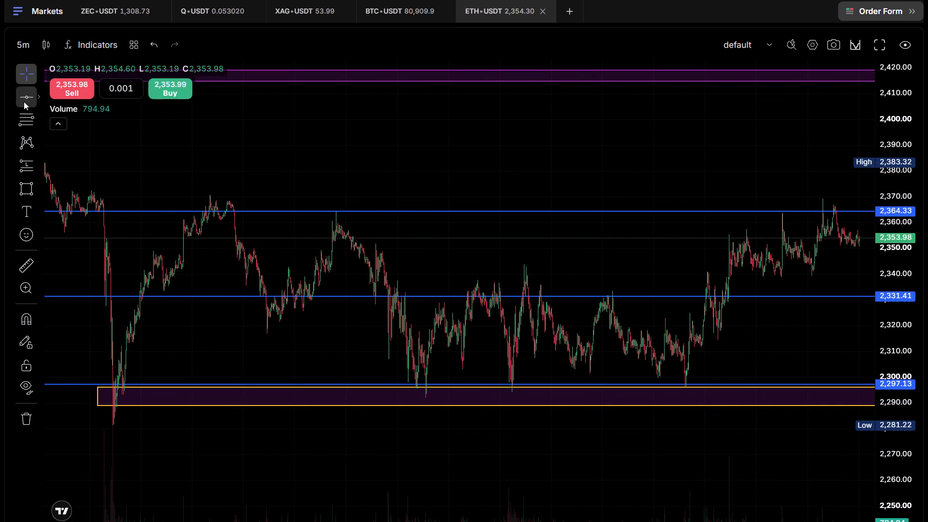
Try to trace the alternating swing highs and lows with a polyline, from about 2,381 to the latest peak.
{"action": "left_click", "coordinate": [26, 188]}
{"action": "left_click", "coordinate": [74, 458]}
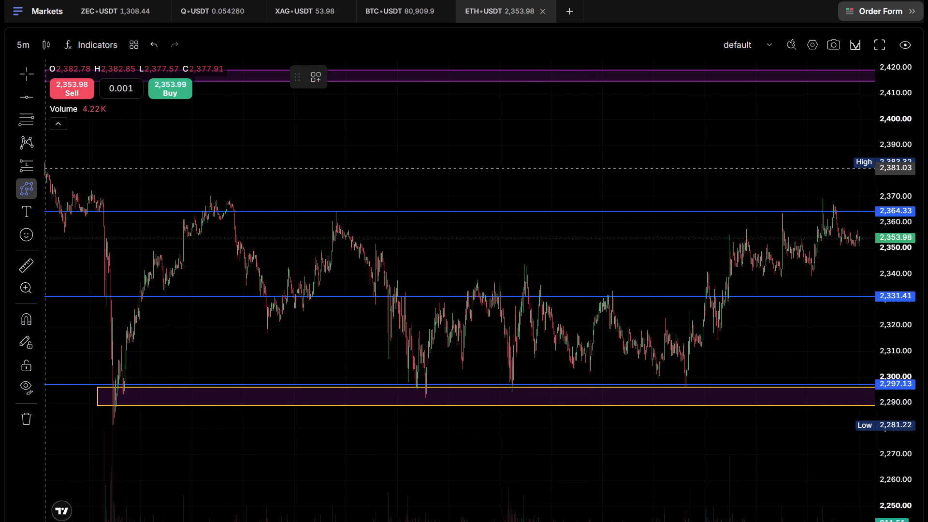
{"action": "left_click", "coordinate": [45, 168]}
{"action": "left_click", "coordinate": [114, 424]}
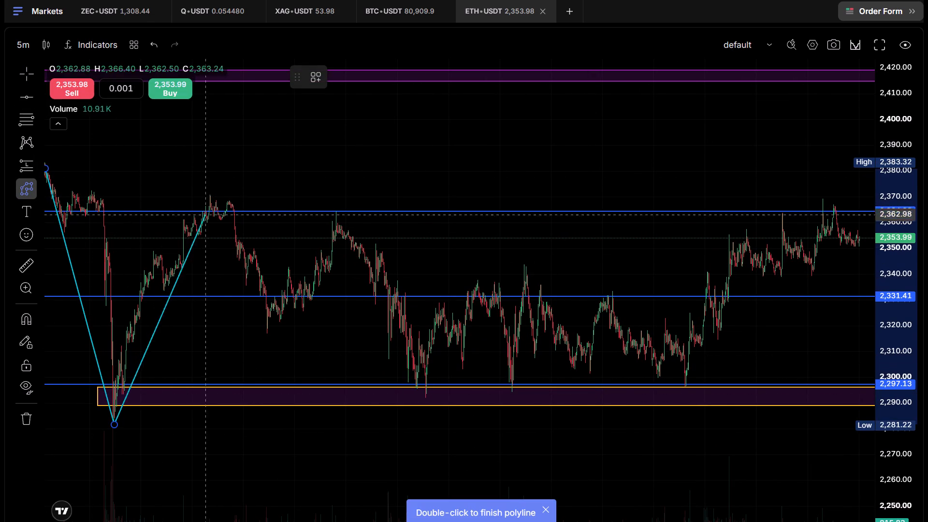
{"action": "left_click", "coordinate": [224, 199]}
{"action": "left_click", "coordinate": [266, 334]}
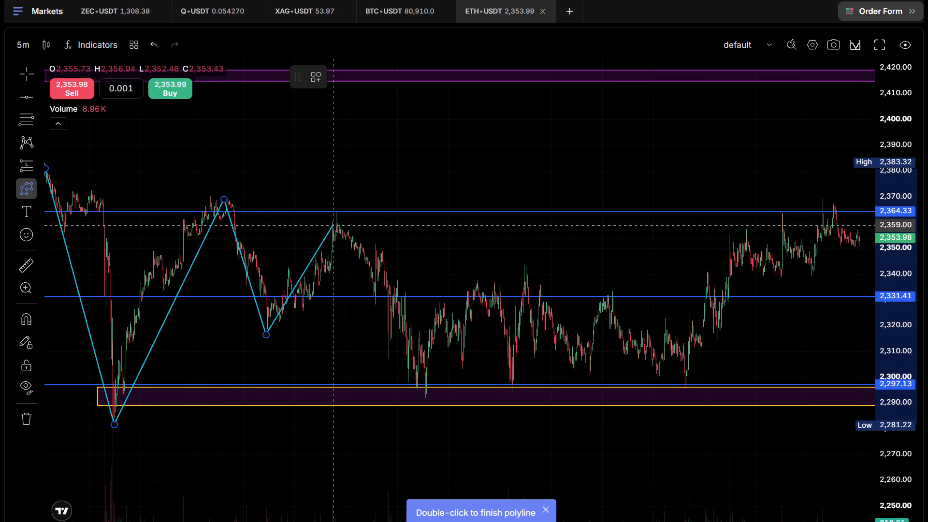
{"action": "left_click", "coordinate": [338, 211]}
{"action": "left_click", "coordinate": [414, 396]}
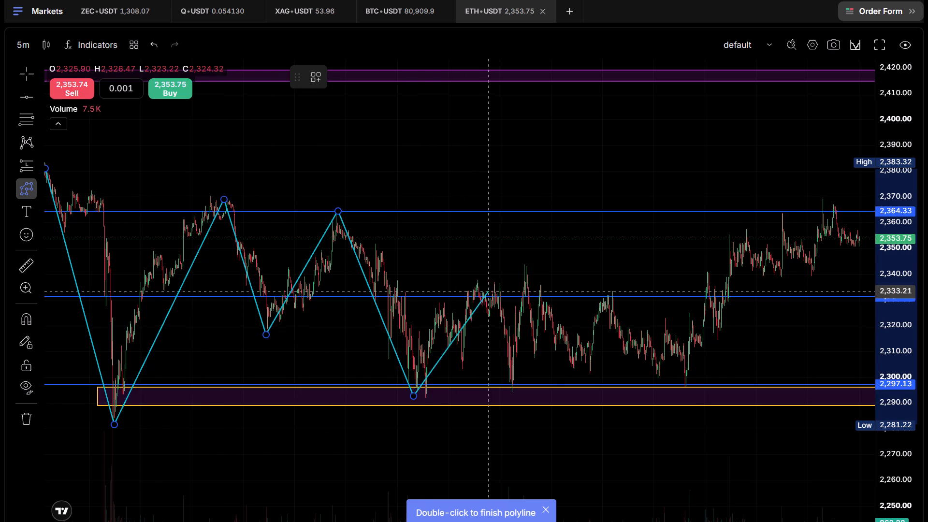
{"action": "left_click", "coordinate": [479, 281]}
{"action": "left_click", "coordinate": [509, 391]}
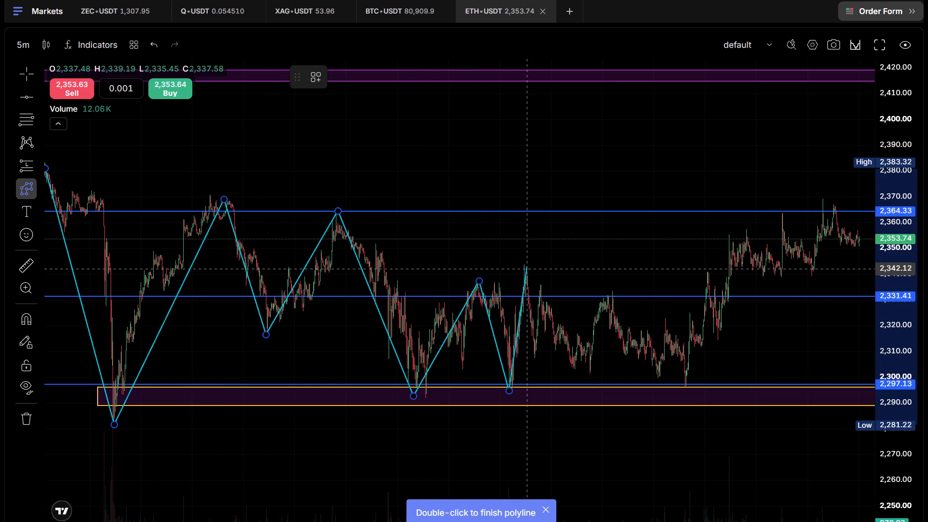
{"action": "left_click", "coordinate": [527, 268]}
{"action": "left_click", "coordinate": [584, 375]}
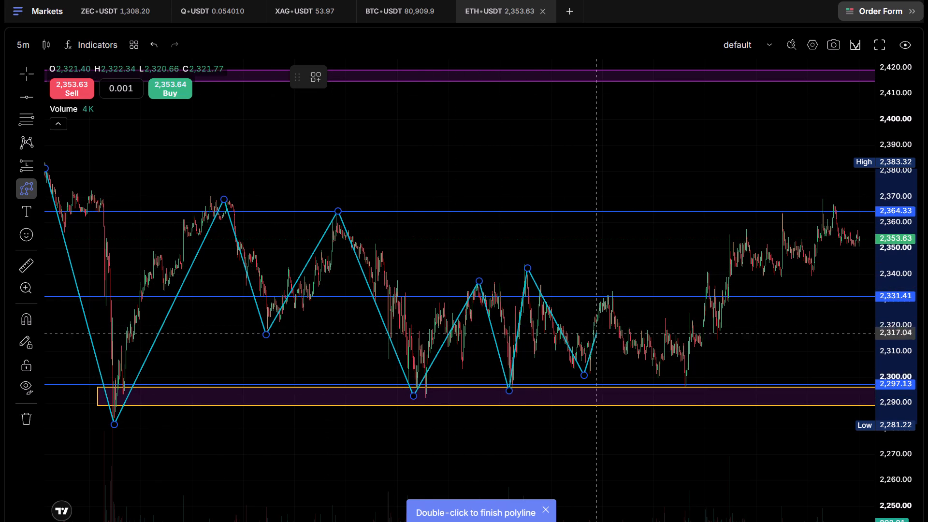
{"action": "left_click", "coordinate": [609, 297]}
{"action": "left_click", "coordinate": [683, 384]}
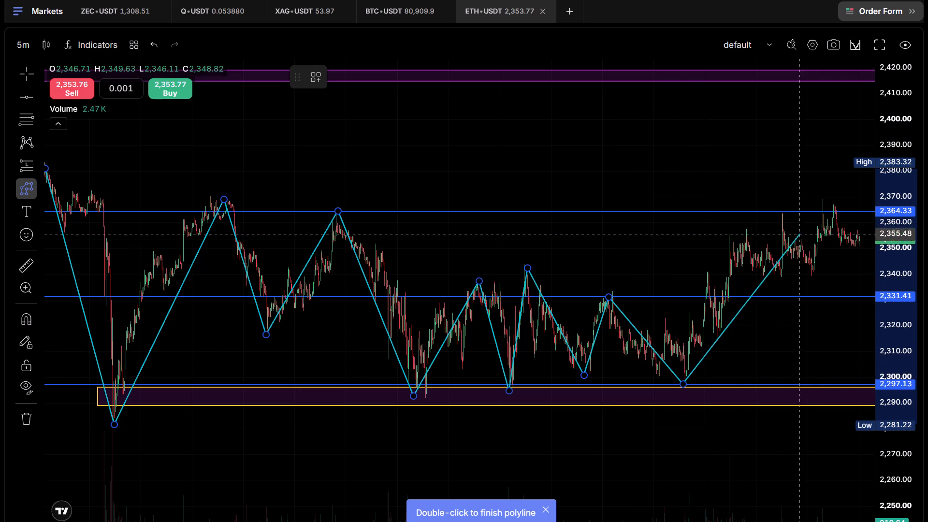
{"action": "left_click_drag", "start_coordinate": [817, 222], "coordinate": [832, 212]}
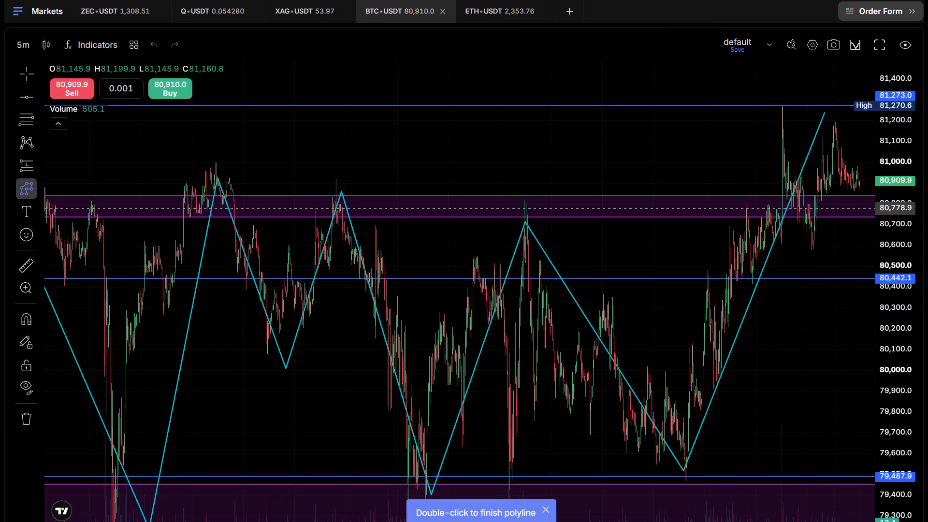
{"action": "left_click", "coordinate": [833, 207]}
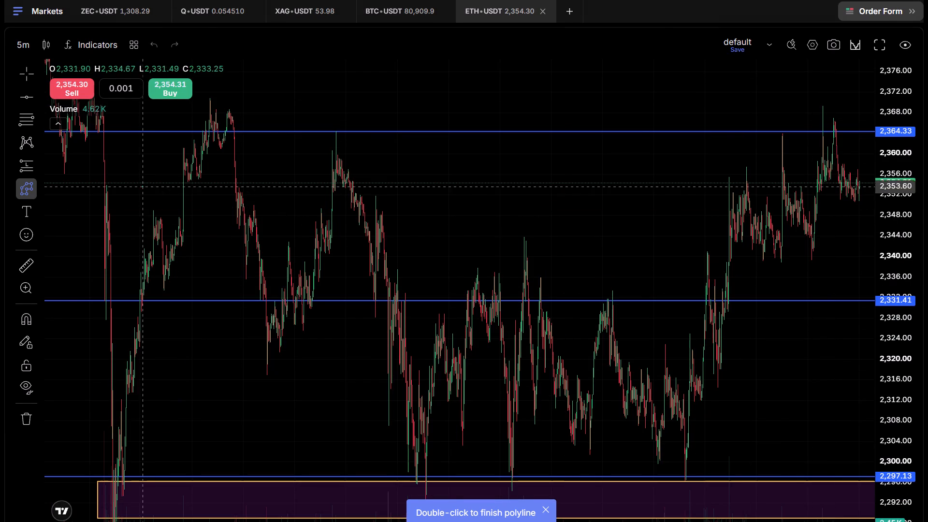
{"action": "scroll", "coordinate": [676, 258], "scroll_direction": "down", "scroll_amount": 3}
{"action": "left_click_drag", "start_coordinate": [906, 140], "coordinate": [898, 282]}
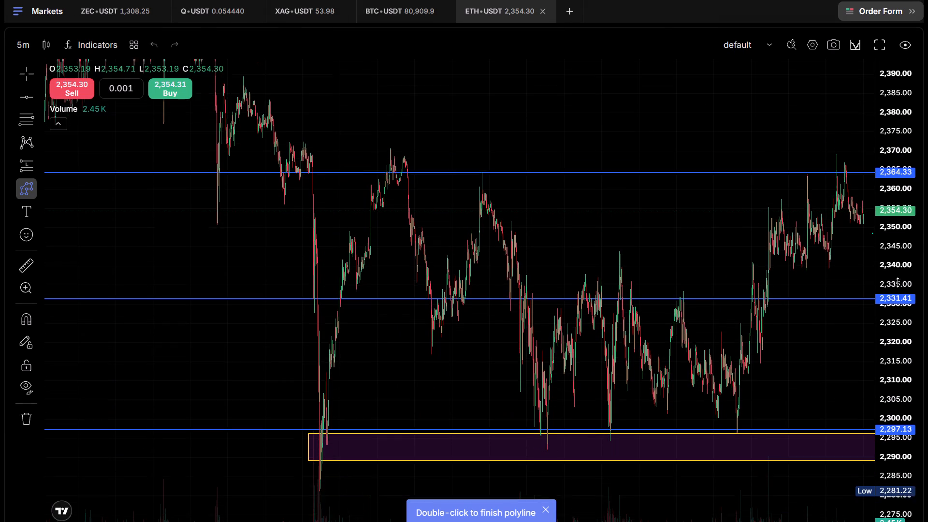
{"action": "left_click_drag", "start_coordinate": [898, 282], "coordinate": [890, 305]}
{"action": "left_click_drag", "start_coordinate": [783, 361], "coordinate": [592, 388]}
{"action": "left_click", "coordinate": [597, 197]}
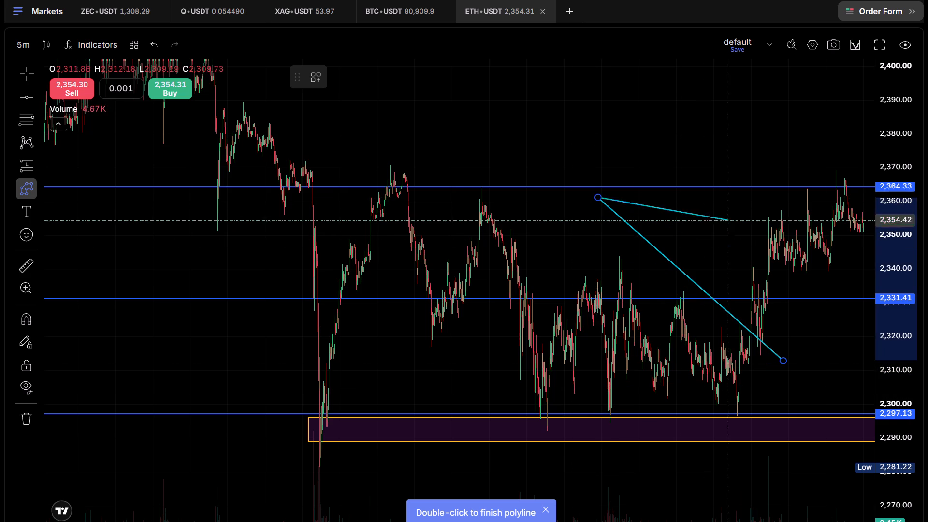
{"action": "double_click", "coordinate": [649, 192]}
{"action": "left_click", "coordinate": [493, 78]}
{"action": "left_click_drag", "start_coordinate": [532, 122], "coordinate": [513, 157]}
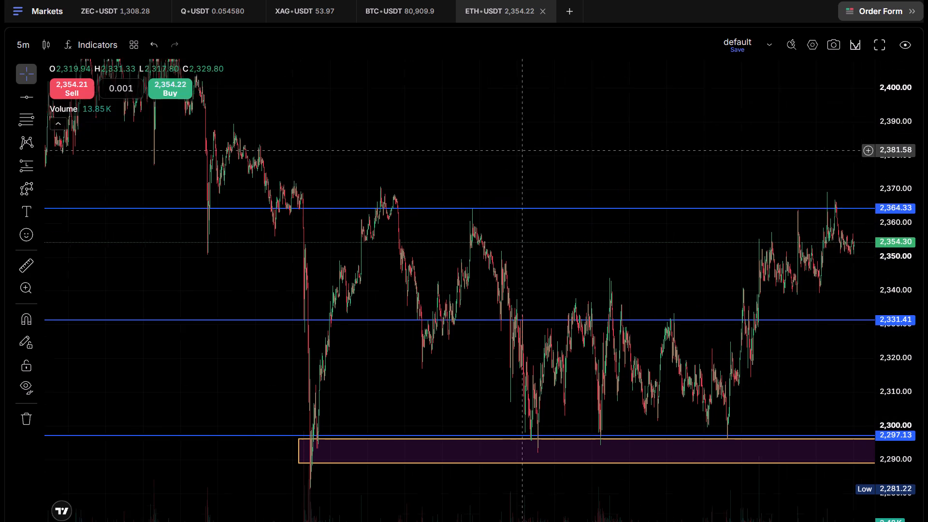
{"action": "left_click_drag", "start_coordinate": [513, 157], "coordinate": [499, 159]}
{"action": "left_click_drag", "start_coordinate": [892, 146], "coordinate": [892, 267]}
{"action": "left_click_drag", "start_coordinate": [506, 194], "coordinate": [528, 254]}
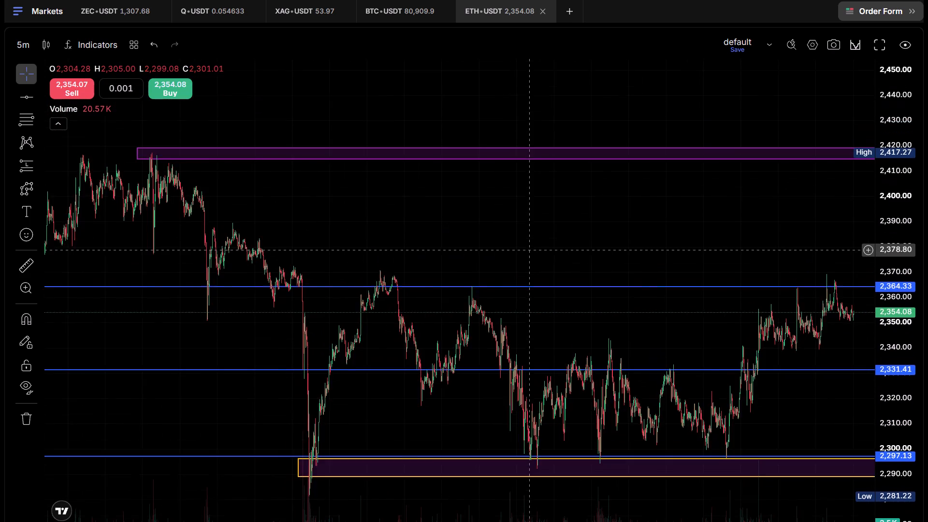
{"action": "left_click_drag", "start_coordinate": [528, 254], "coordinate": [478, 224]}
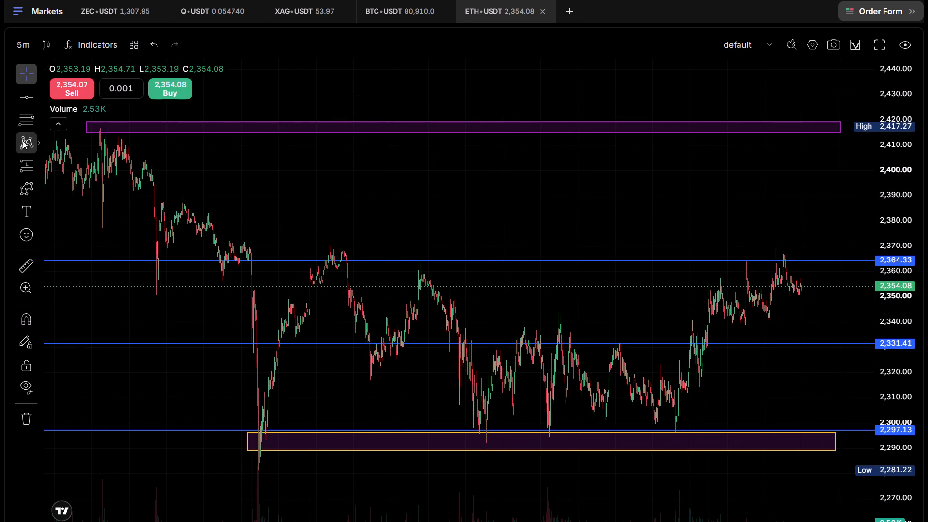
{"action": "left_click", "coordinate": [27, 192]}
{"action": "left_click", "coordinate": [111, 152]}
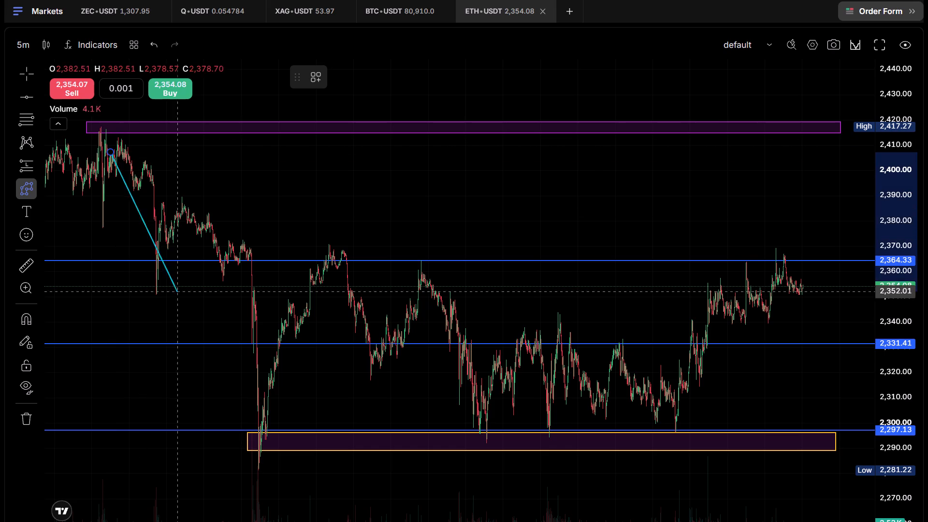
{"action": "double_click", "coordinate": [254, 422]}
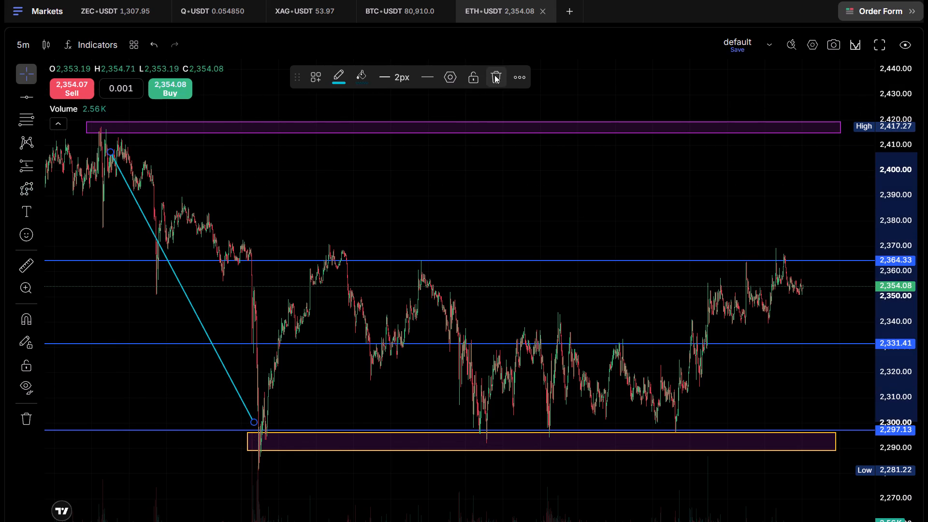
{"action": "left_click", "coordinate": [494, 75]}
Draw a polyline from the swing high at about 2,415 through the alternating major lows and highs to the latest peak.
{"action": "left_click", "coordinate": [24, 191]}
{"action": "left_click", "coordinate": [101, 131]}
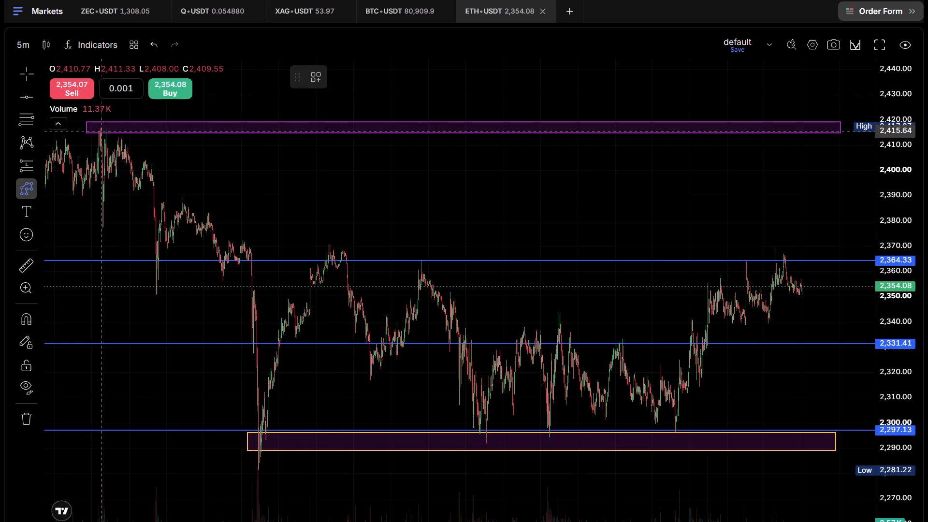
{"action": "left_click", "coordinate": [258, 463]}
{"action": "left_click", "coordinate": [347, 251]}
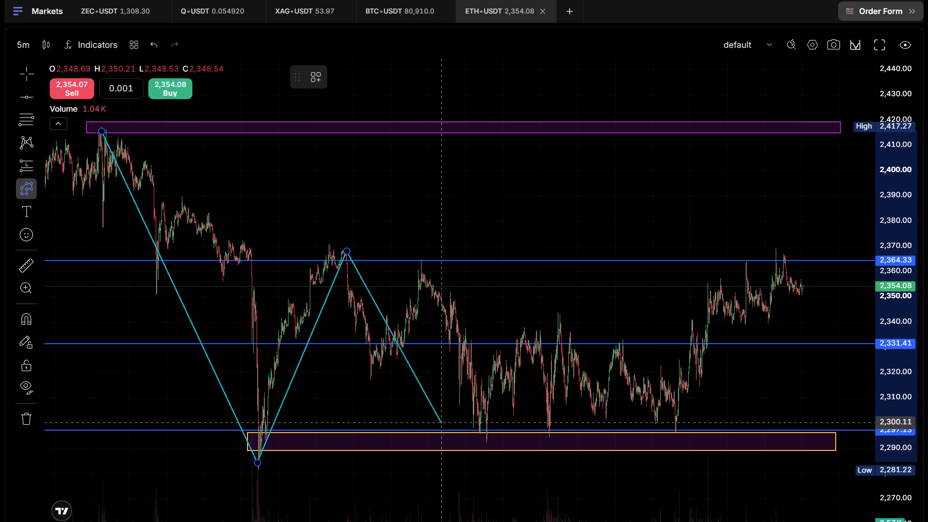
{"action": "left_click", "coordinate": [370, 380]}
{"action": "left_click", "coordinate": [422, 263]}
{"action": "left_click", "coordinate": [480, 431]}
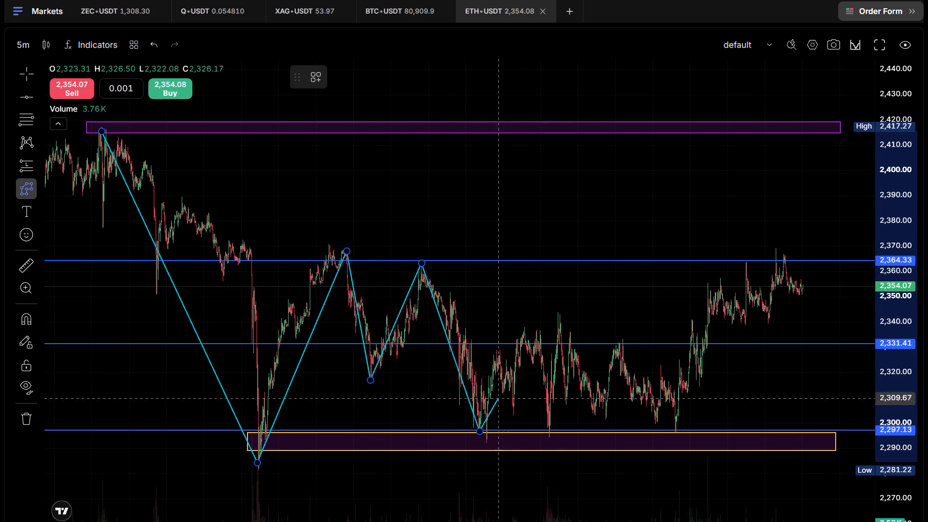
{"action": "left_click", "coordinate": [560, 317]}
{"action": "left_click", "coordinate": [605, 418]}
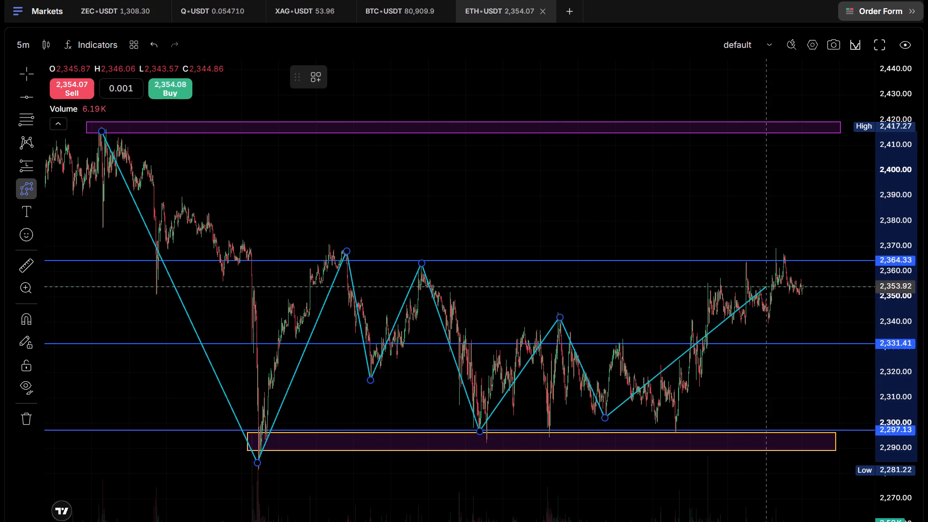
{"action": "left_click", "coordinate": [621, 348]}
{"action": "left_click", "coordinate": [681, 421]}
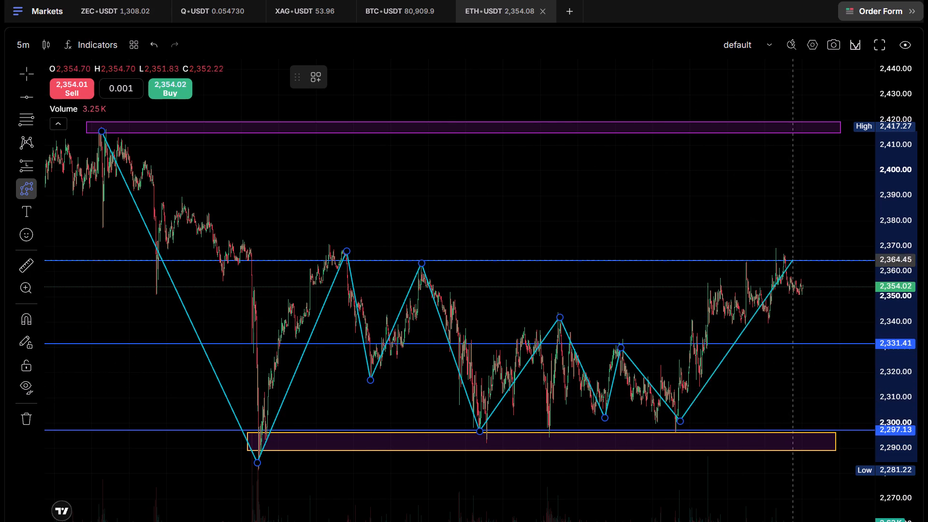
{"action": "double_click", "coordinate": [787, 258]}
{"action": "left_click", "coordinate": [756, 188]}
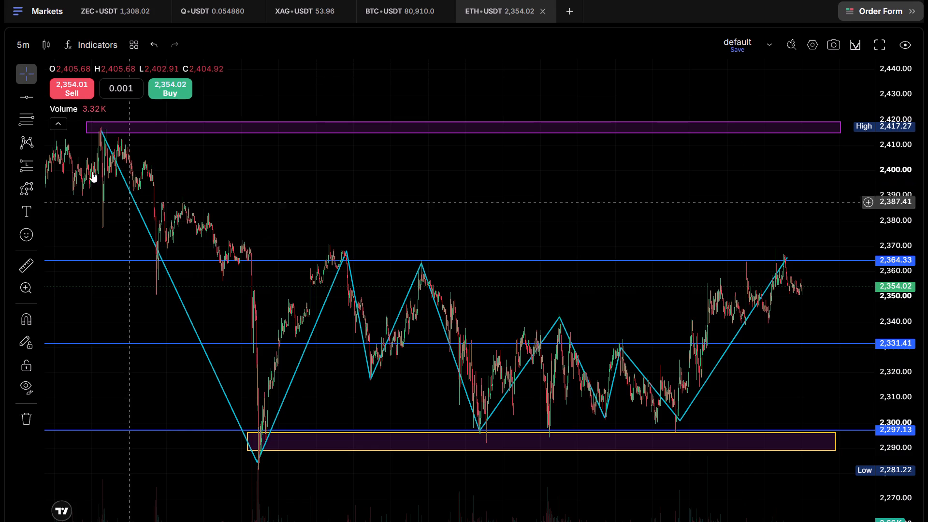
Increase the line thickness of the swing polyline.
{"action": "left_click", "coordinate": [119, 163]}
{"action": "left_click", "coordinate": [119, 168]}
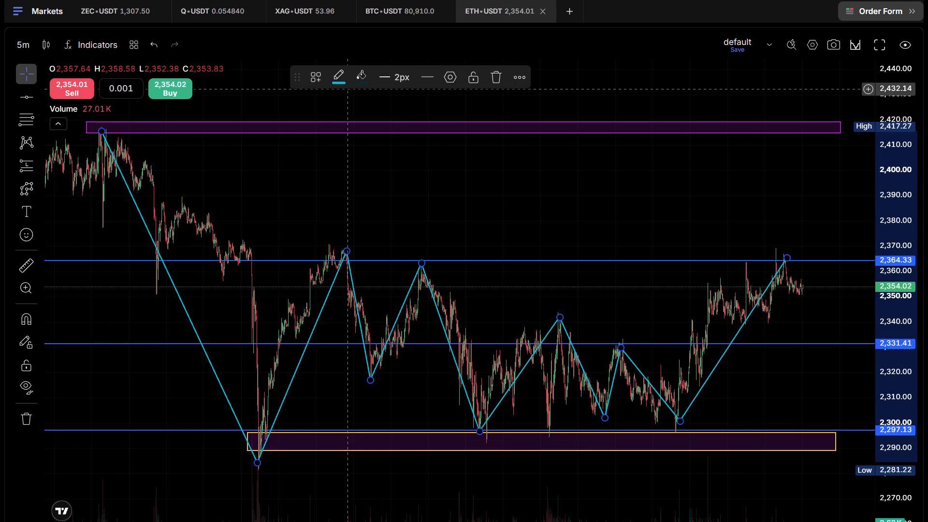
{"action": "left_click", "coordinate": [393, 80]}
{"action": "left_click", "coordinate": [406, 167]}
{"action": "left_click", "coordinate": [465, 181]}
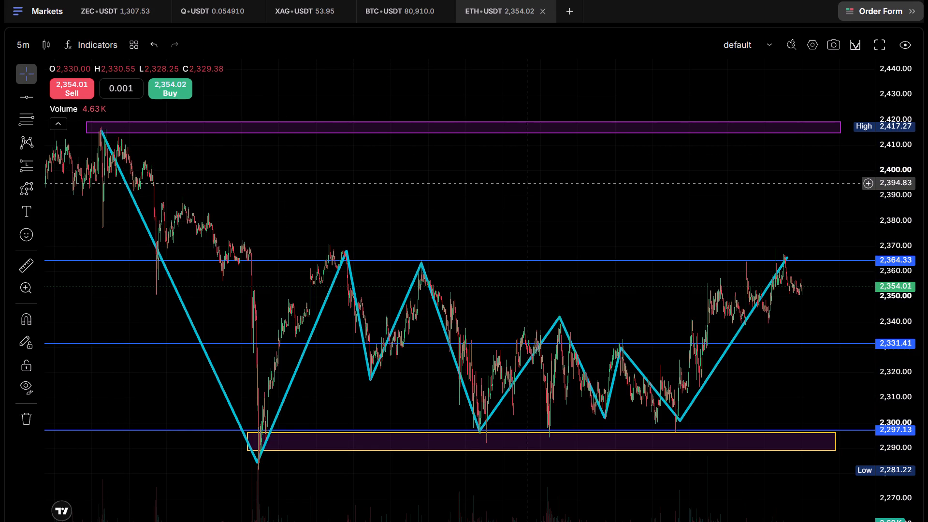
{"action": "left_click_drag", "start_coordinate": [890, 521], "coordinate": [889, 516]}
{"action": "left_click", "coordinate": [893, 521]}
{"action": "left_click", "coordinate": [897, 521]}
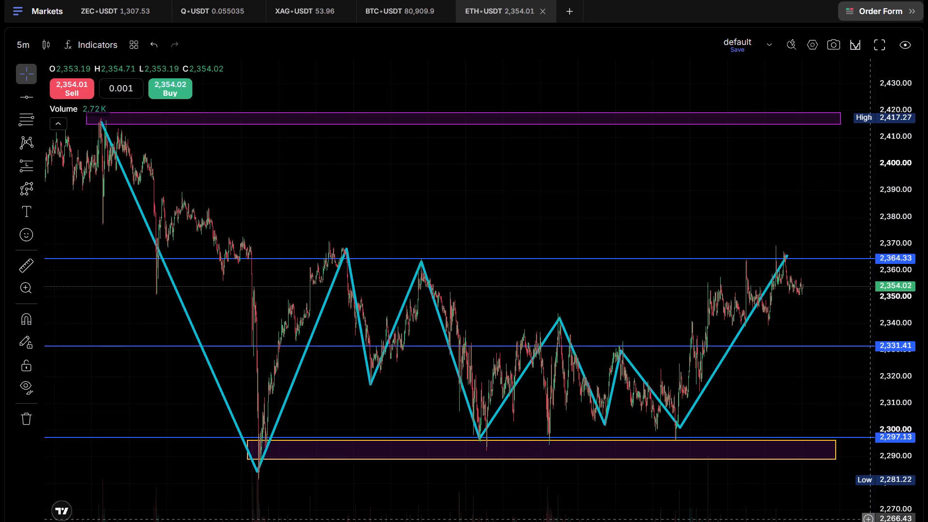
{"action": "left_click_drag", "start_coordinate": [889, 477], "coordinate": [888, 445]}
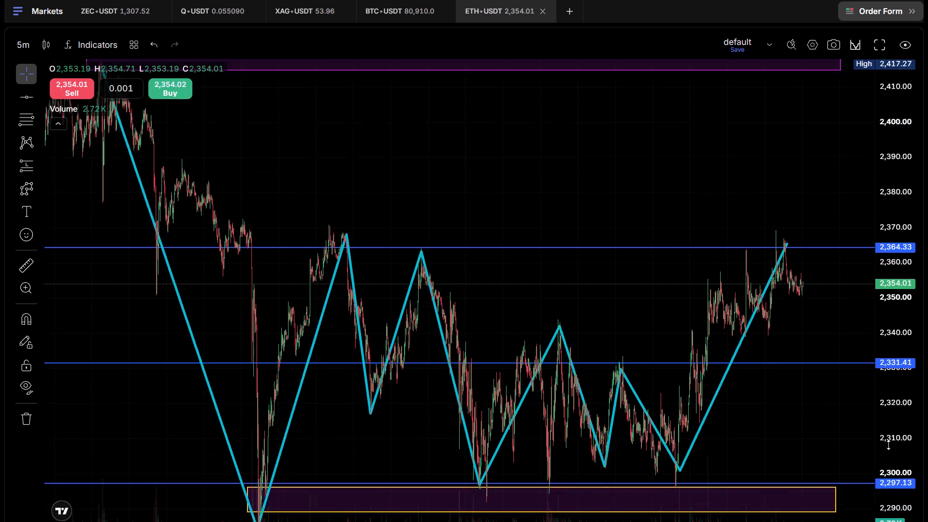
Examine the swing polyline against the resistance zone above, the three horizontal levels and the support zone below.
{"action": "left_click_drag", "start_coordinate": [888, 445], "coordinate": [884, 463]}
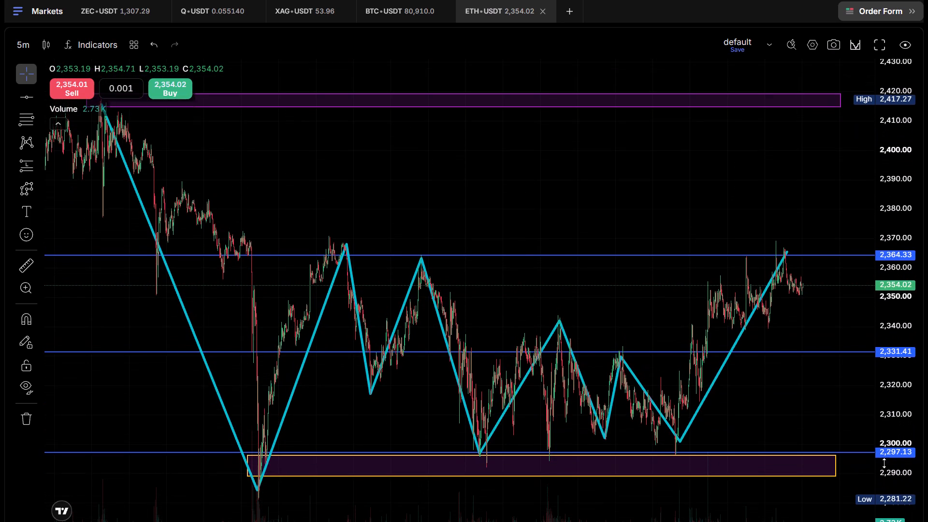
{"action": "left_click_drag", "start_coordinate": [884, 463], "coordinate": [881, 458]}
{"action": "left_click_drag", "start_coordinate": [831, 405], "coordinate": [698, 406]}
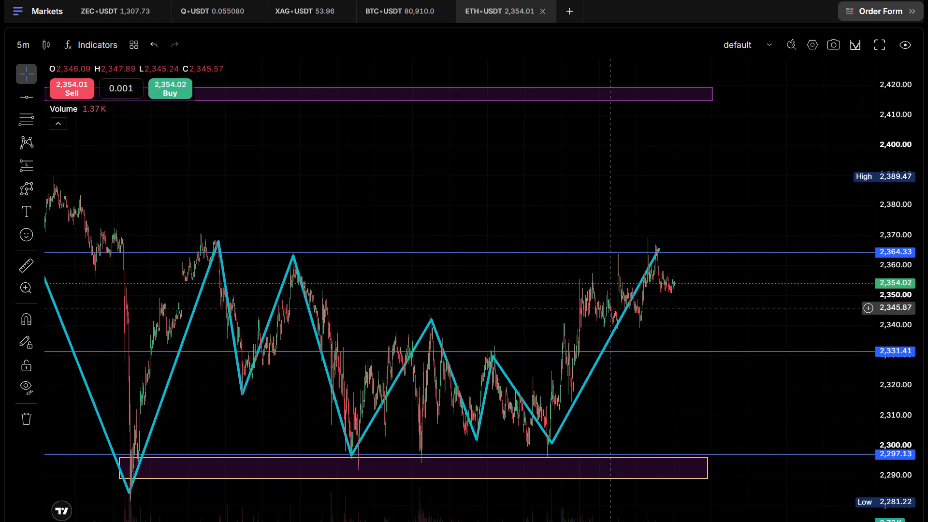
{"action": "left_click_drag", "start_coordinate": [687, 391], "coordinate": [660, 408]}
{"action": "scroll", "coordinate": [783, 220], "scroll_direction": "down", "scroll_amount": 4}
{"action": "left_click_drag", "start_coordinate": [573, 170], "coordinate": [571, 174]}
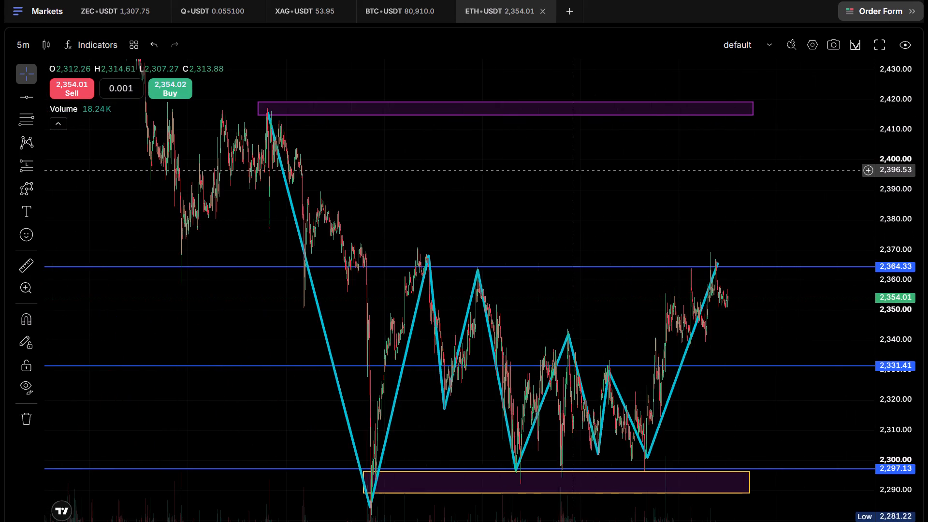
{"action": "left_click_drag", "start_coordinate": [571, 174], "coordinate": [479, 187]}
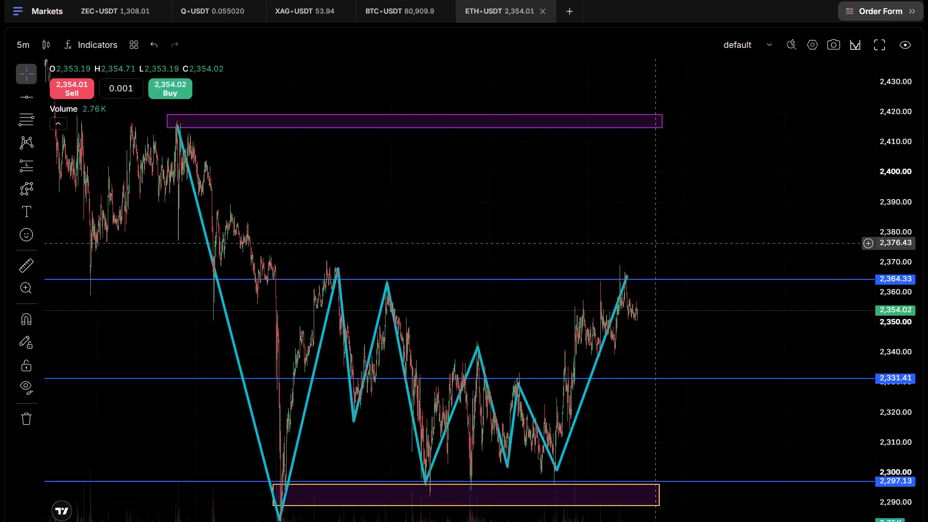
{"action": "left_click_drag", "start_coordinate": [654, 247], "coordinate": [652, 188]}
{"action": "scroll", "coordinate": [630, 210], "scroll_direction": "up", "scroll_amount": 4}
{"action": "left_click_drag", "start_coordinate": [582, 347], "coordinate": [690, 338]}
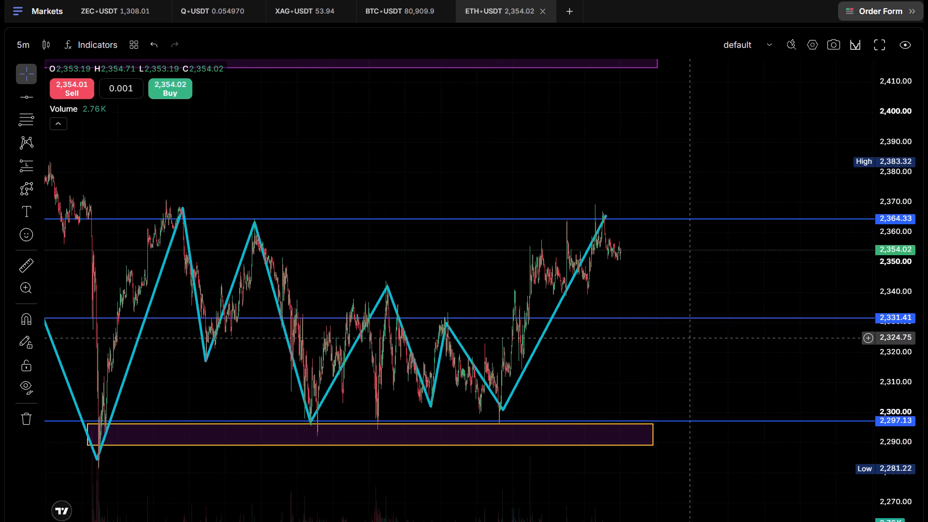
{"action": "scroll", "coordinate": [692, 336], "scroll_direction": "down", "scroll_amount": 2}
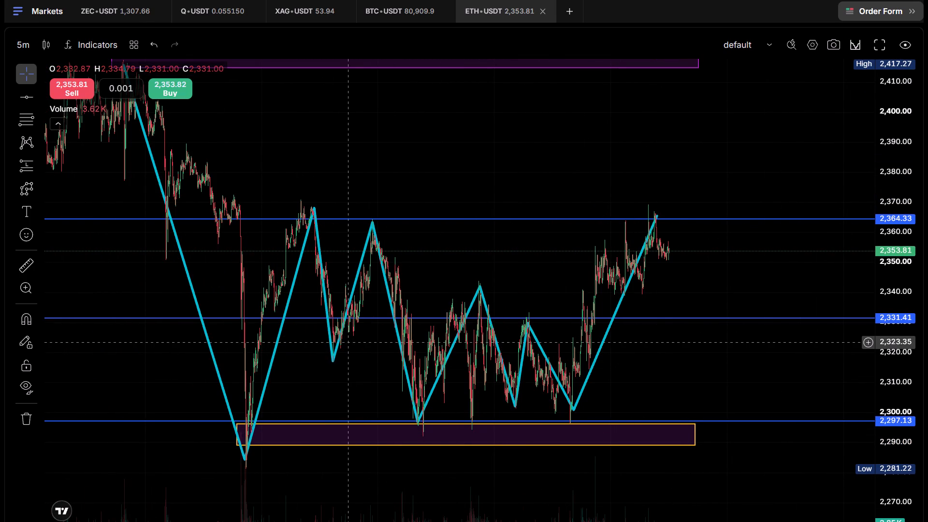
Draw a thin rectangular zone at about 2,321 to 2,322, from the swing low after the first rebound to beyond the latest candles.
{"action": "left_click", "coordinate": [24, 189]}
{"action": "left_click", "coordinate": [76, 338]}
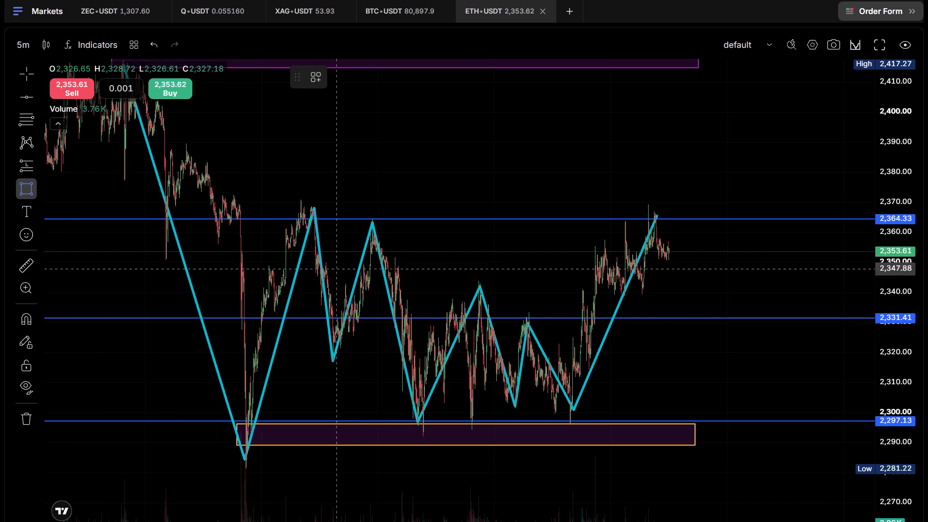
{"action": "left_click_drag", "start_coordinate": [327, 350], "coordinate": [752, 346]}
{"action": "left_click", "coordinate": [754, 346]}
{"action": "left_click", "coordinate": [774, 390]}
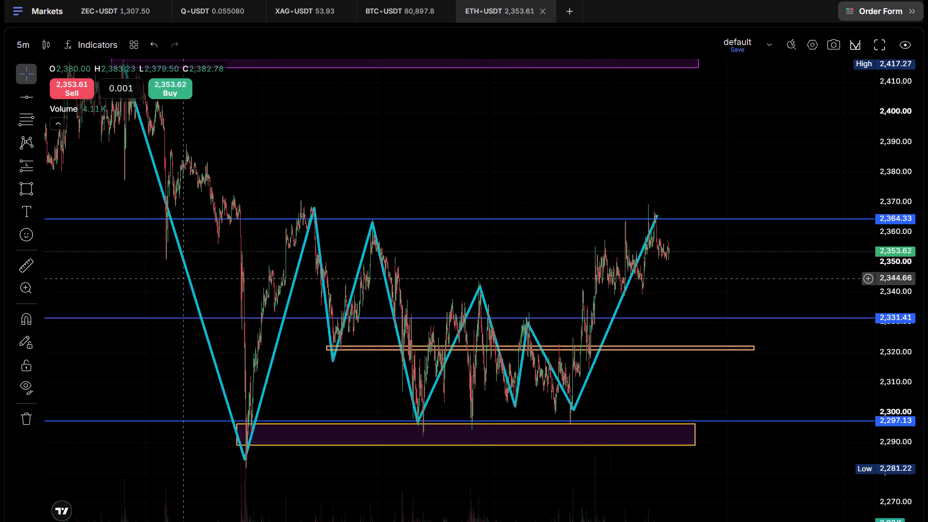
Draw a thin rectangular zone from about 2,332.39 to 2,334.20 just above the 2,331.41 line, extending beyond the latest candles.
{"action": "left_click", "coordinate": [29, 192]}
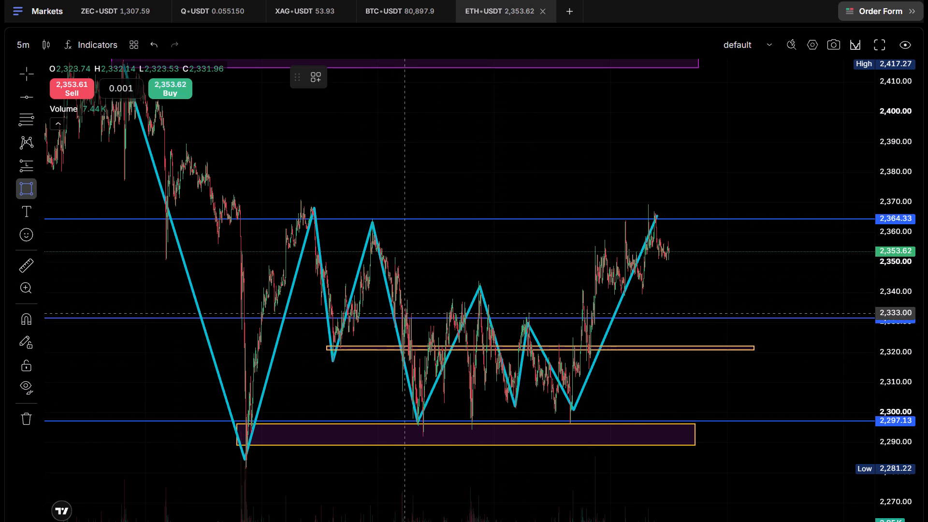
{"action": "left_click_drag", "start_coordinate": [411, 315], "coordinate": [579, 313]}
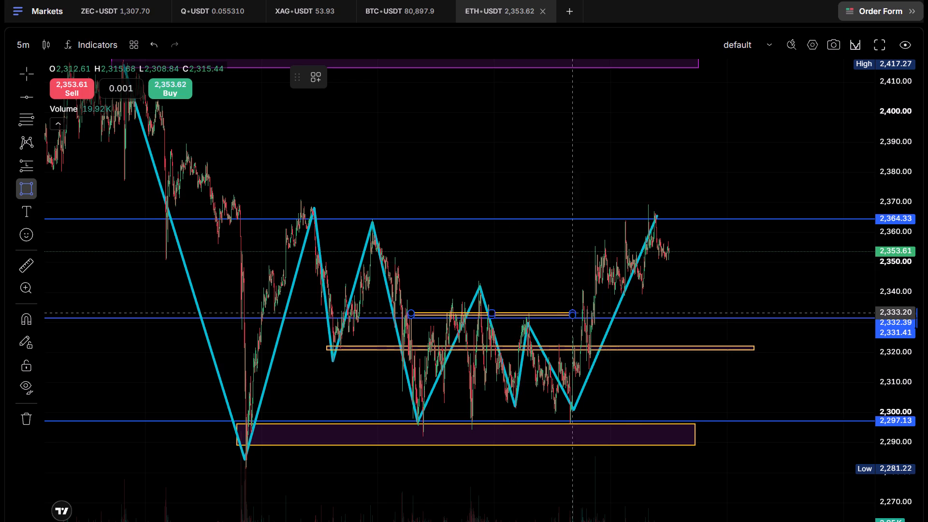
{"action": "left_click_drag", "start_coordinate": [579, 313], "coordinate": [753, 310]}
{"action": "left_click", "coordinate": [753, 310]}
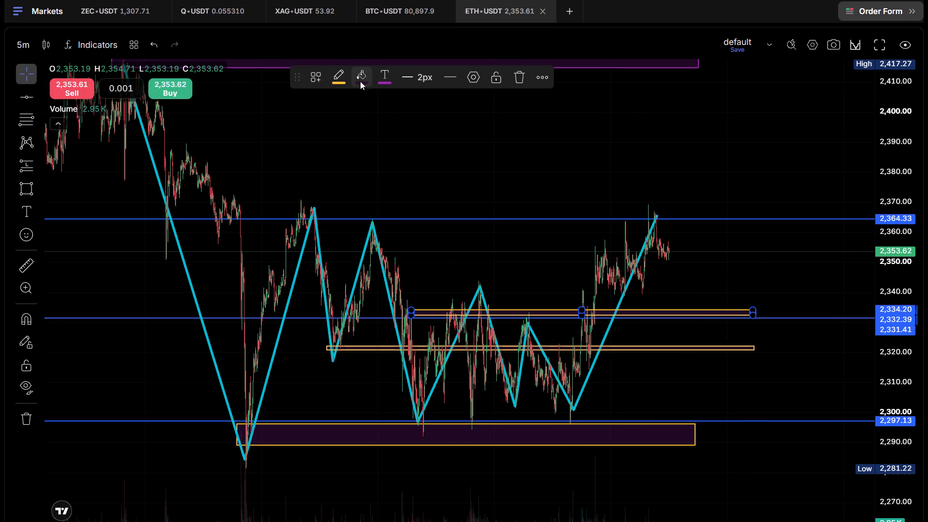
Change the border colour of the new zone above the 2,331.41 line to pink-red.
{"action": "left_click", "coordinate": [333, 75]}
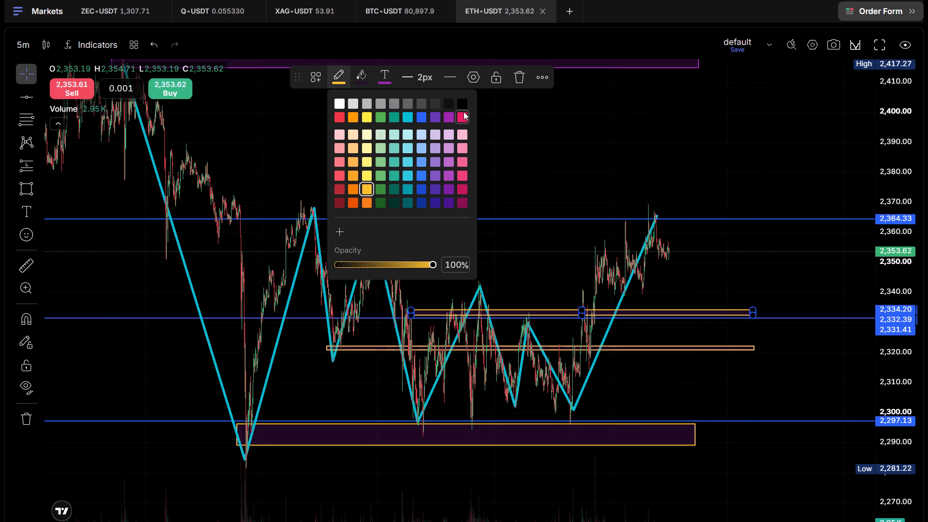
{"action": "left_click", "coordinate": [464, 112]}
{"action": "left_click", "coordinate": [807, 157]}
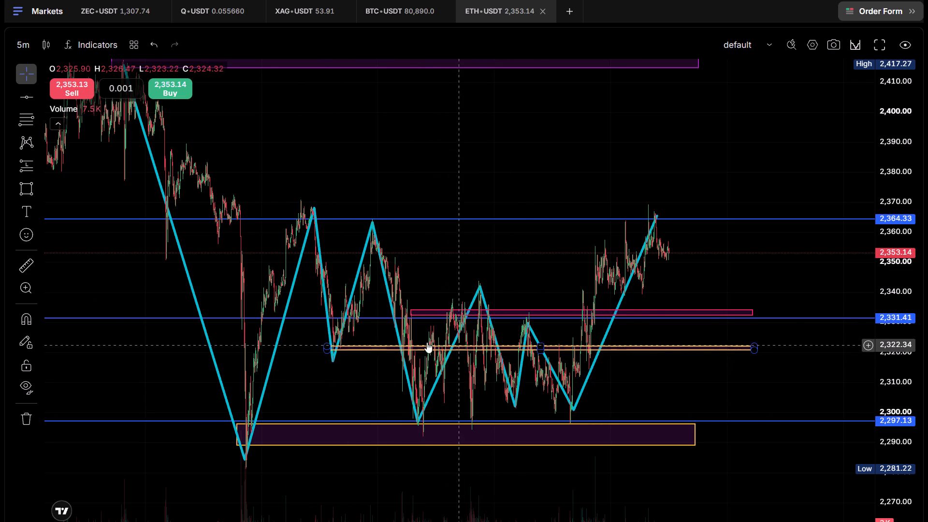
Examine the whole swing structure in relation to the two thin mid-range zones and the outer resistance and support zones.
{"action": "left_click_drag", "start_coordinate": [762, 394], "coordinate": [677, 398]}
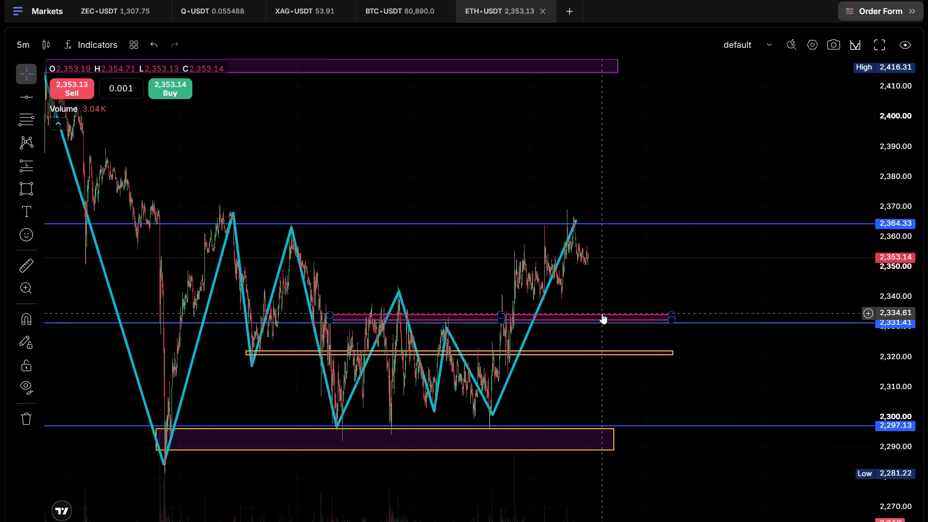
{"action": "scroll", "coordinate": [695, 322], "scroll_direction": "down", "scroll_amount": 2}
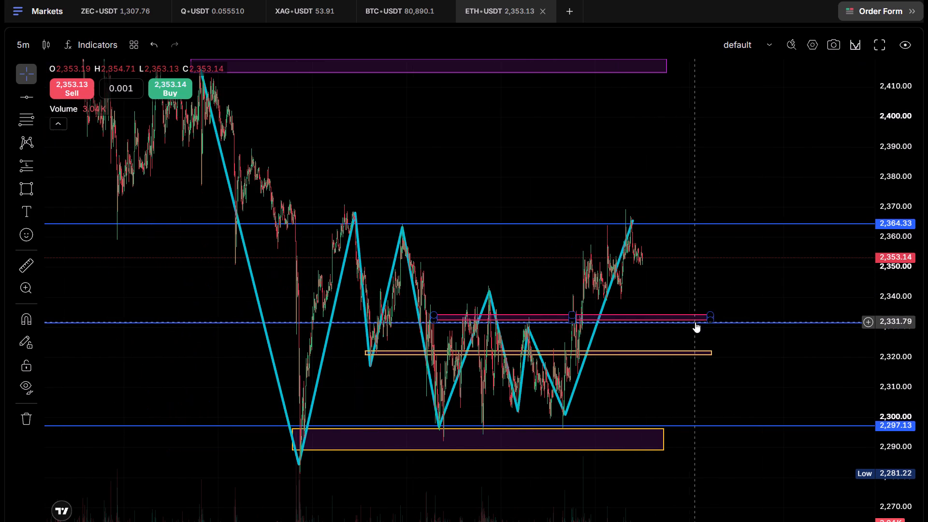
{"action": "left_click_drag", "start_coordinate": [910, 188], "coordinate": [914, 271]}
{"action": "left_click_drag", "start_coordinate": [806, 377], "coordinate": [805, 377]}
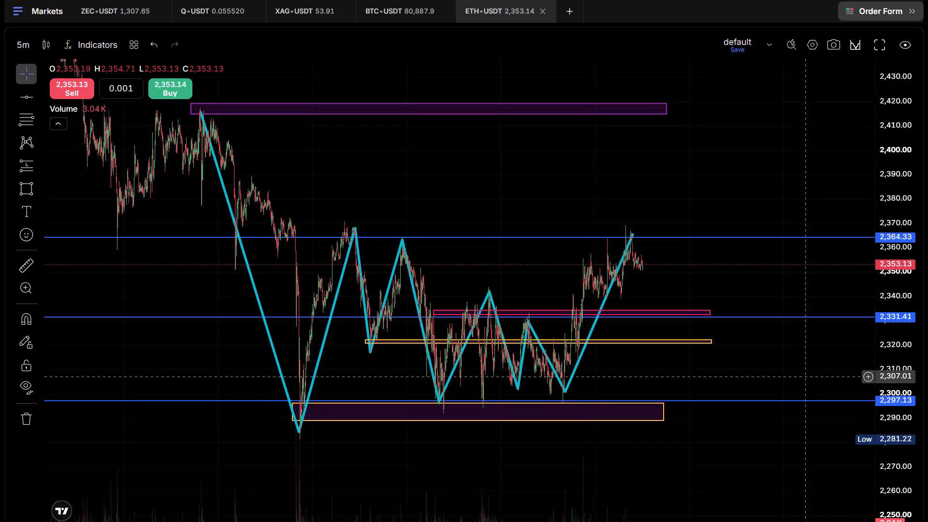
{"action": "left_click_drag", "start_coordinate": [805, 377], "coordinate": [753, 375]}
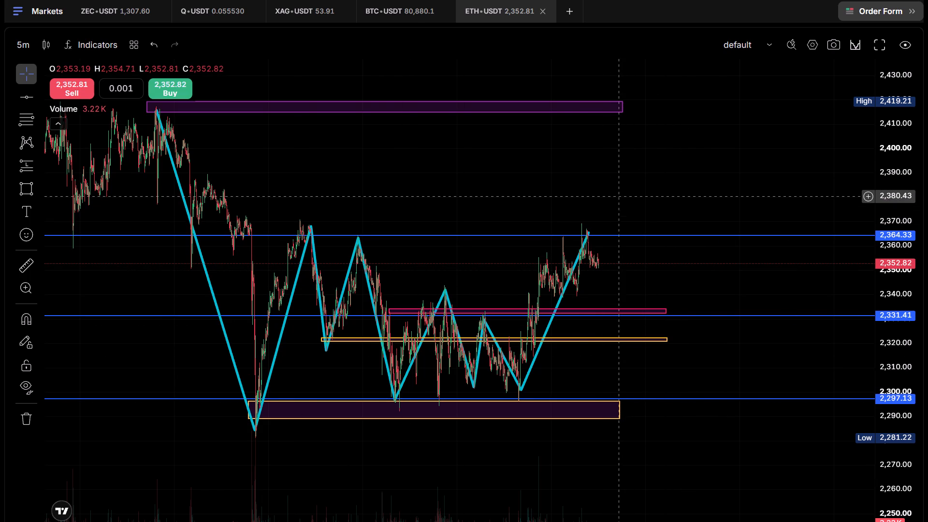
{"action": "scroll", "coordinate": [703, 140], "scroll_direction": "down", "scroll_amount": 2}
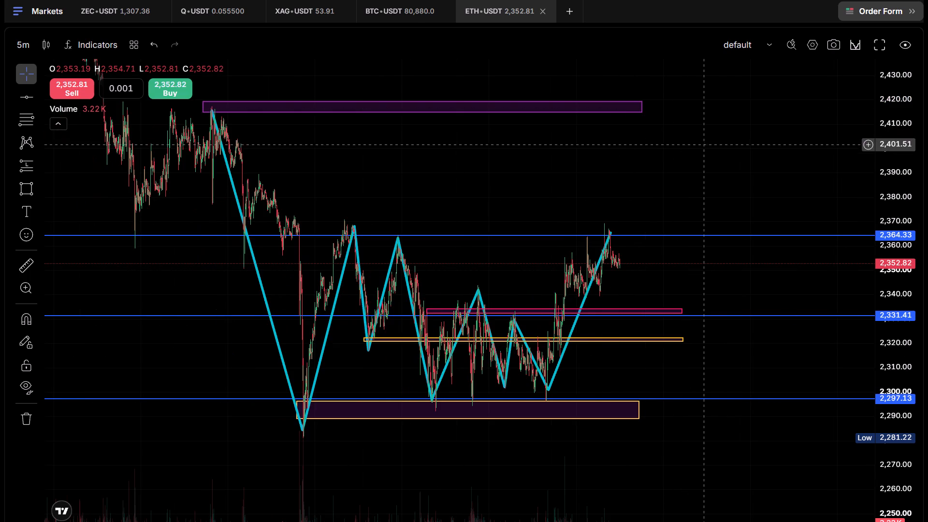
{"action": "left_click_drag", "start_coordinate": [907, 118], "coordinate": [906, 165]}
{"action": "scroll", "coordinate": [720, 219], "scroll_direction": "down", "scroll_amount": 6}
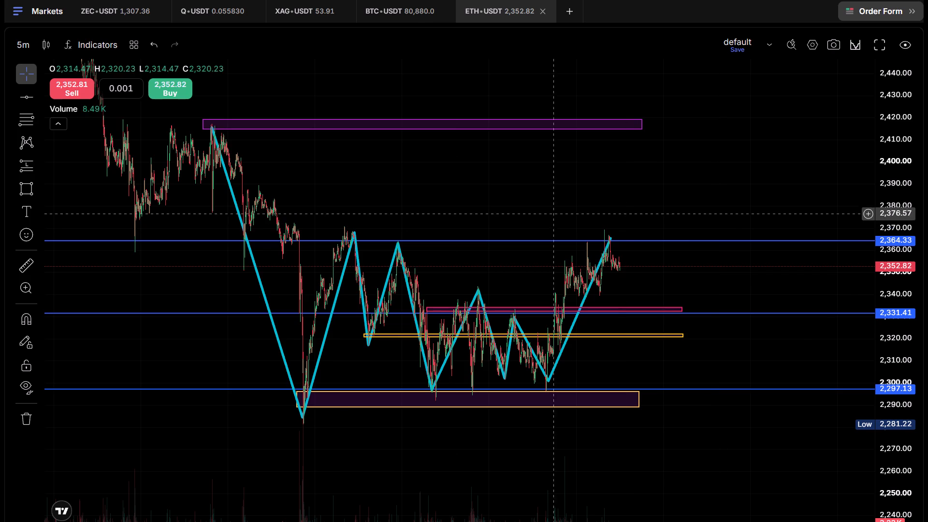
Examine the latest upswing and recent candles up close, between the 2,364.33 line and the mid-range zones.
{"action": "scroll", "coordinate": [635, 271], "scroll_direction": "up", "scroll_amount": 6}
{"action": "left_click_drag", "start_coordinate": [490, 176], "coordinate": [499, 180]}
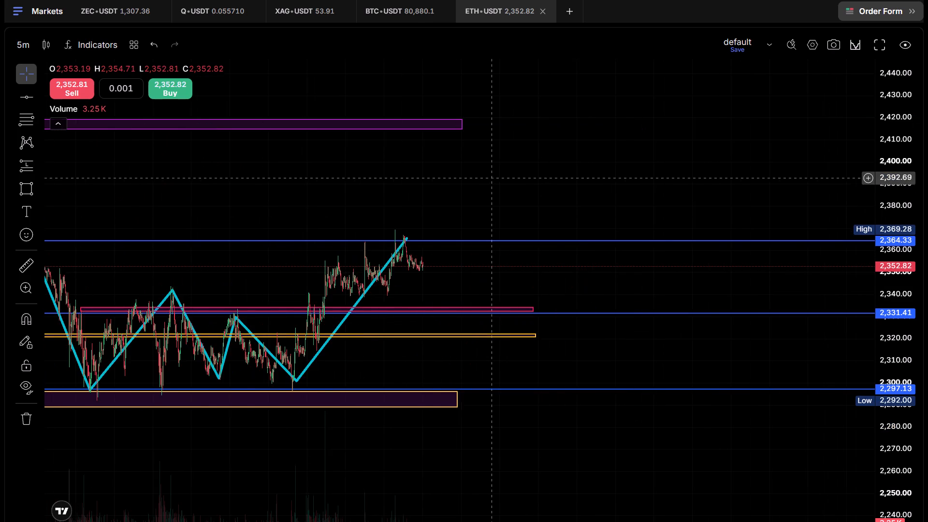
{"action": "left_click_drag", "start_coordinate": [499, 180], "coordinate": [652, 187]}
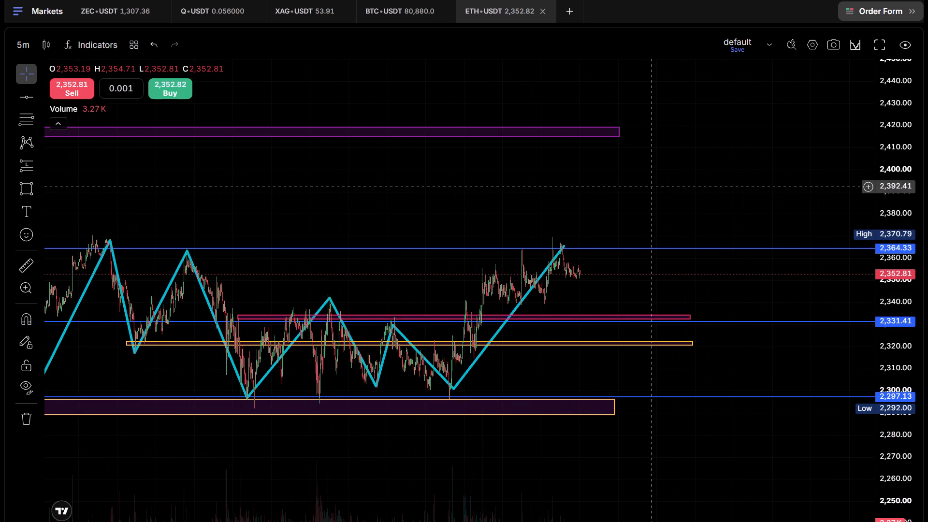
{"action": "scroll", "coordinate": [650, 188], "scroll_direction": "up", "scroll_amount": 3}
{"action": "left_click_drag", "start_coordinate": [568, 210], "coordinate": [810, 220]}
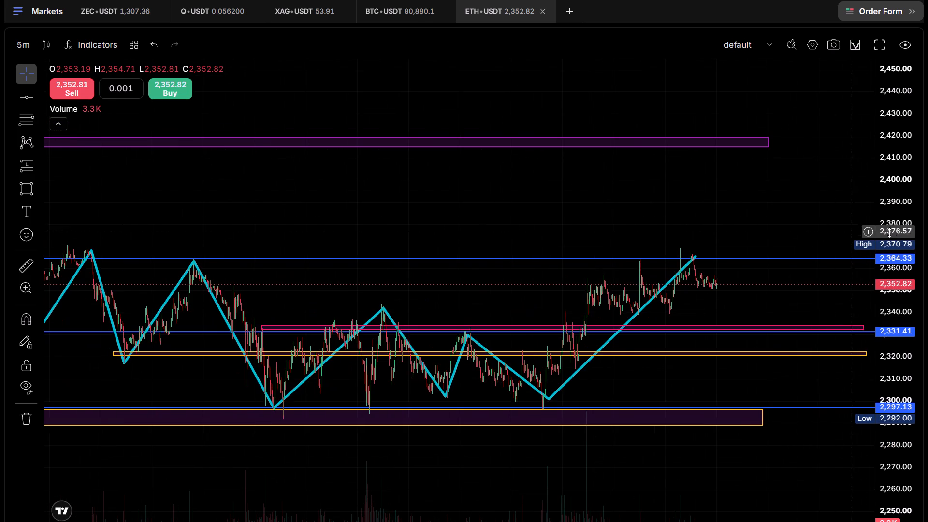
{"action": "left_click_drag", "start_coordinate": [910, 226], "coordinate": [906, 88]}
{"action": "scroll", "coordinate": [777, 226], "scroll_direction": "up", "scroll_amount": 4}
{"action": "left_click_drag", "start_coordinate": [693, 297], "coordinate": [752, 291]}
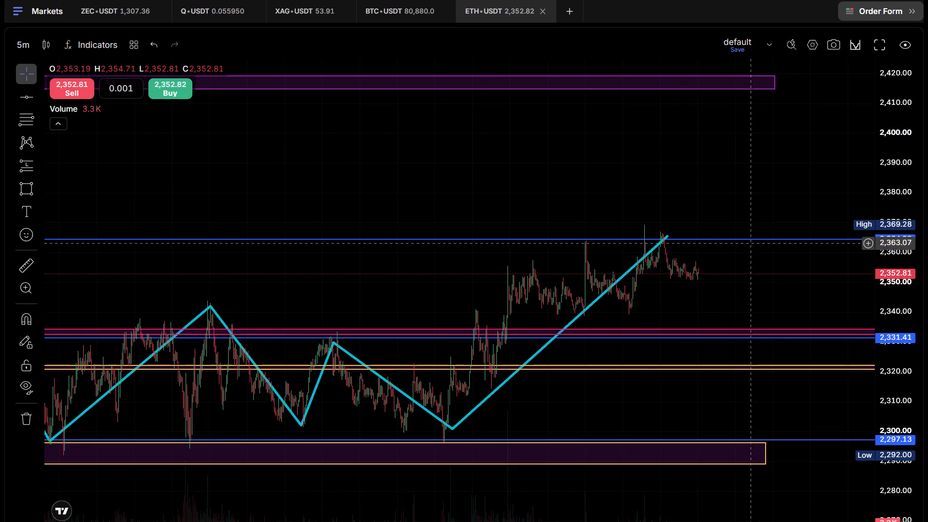
{"action": "scroll", "coordinate": [733, 205], "scroll_direction": "up", "scroll_amount": 3}
{"action": "left_click_drag", "start_coordinate": [896, 237], "coordinate": [912, 141]}
{"action": "scroll", "coordinate": [605, 228], "scroll_direction": "up", "scroll_amount": 3}
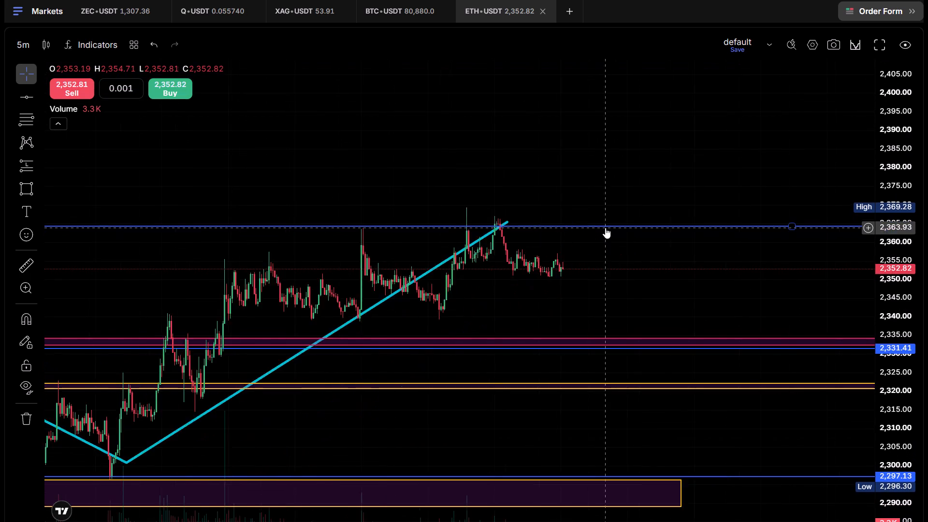
{"action": "scroll", "coordinate": [605, 228], "scroll_direction": "up", "scroll_amount": 1}
{"action": "left_click_drag", "start_coordinate": [606, 266], "coordinate": [690, 275]}
{"action": "scroll", "coordinate": [623, 199], "scroll_direction": "down", "scroll_amount": 1}
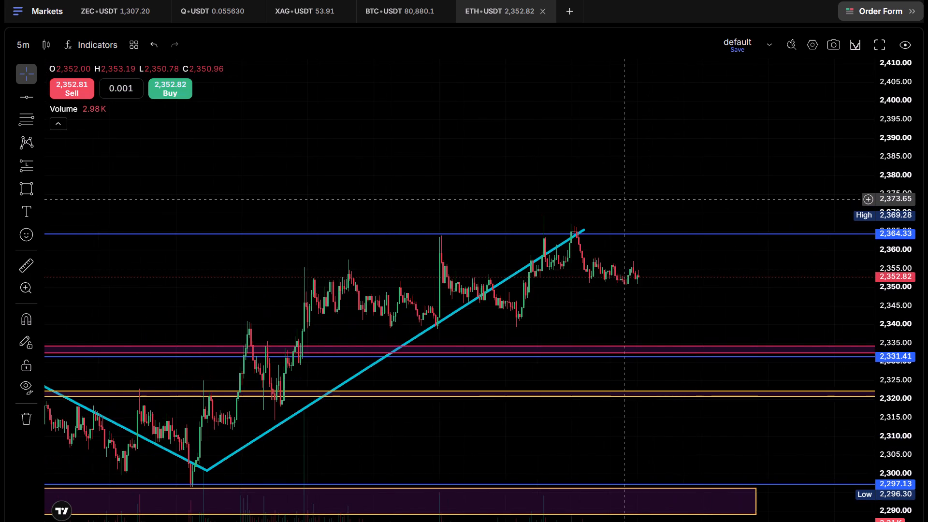
{"action": "scroll", "coordinate": [623, 199], "scroll_direction": "up", "scroll_amount": 2}
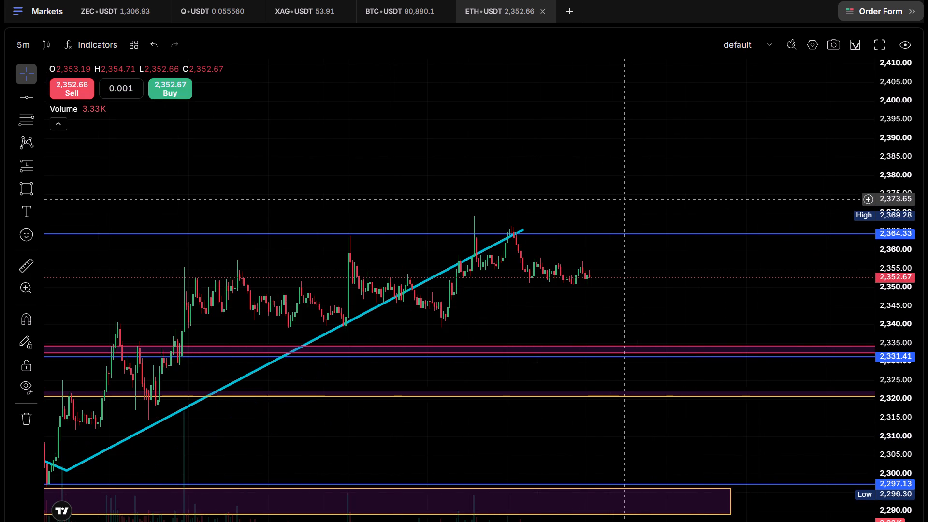
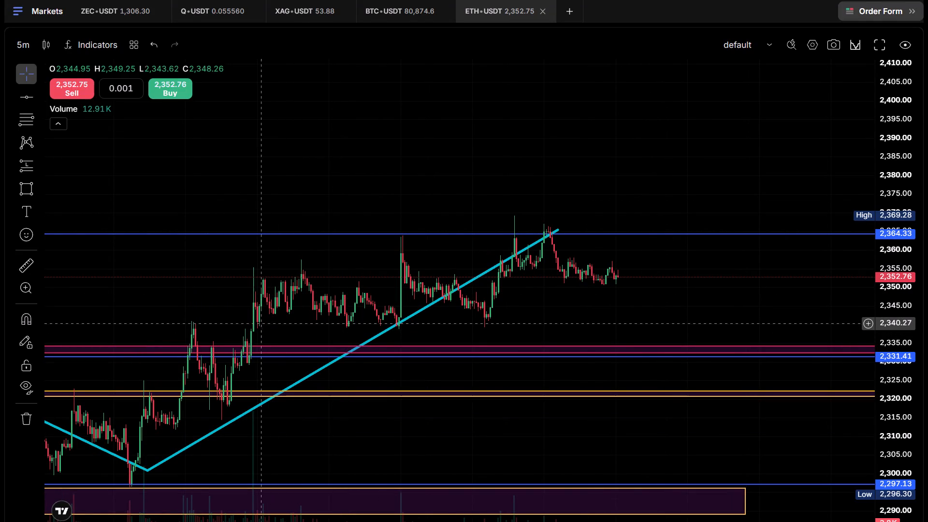
Draw a thin rectangular zone from about 2,337.68 to 2,339.62 beneath the recent consolidation lows, extending past the latest candles.
{"action": "left_click", "coordinate": [23, 183]}
{"action": "left_click_drag", "start_coordinate": [345, 326], "coordinate": [409, 332]}
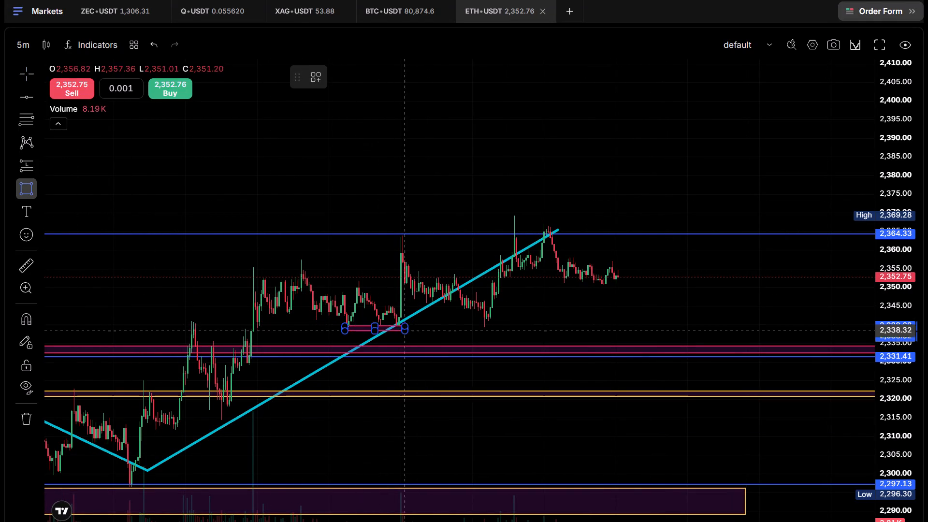
{"action": "left_click_drag", "start_coordinate": [409, 332], "coordinate": [696, 333]}
{"action": "left_click", "coordinate": [696, 333]}
Change the border colour of the new zone beneath the consolidation lows to purple.
{"action": "left_click", "coordinate": [339, 83]}
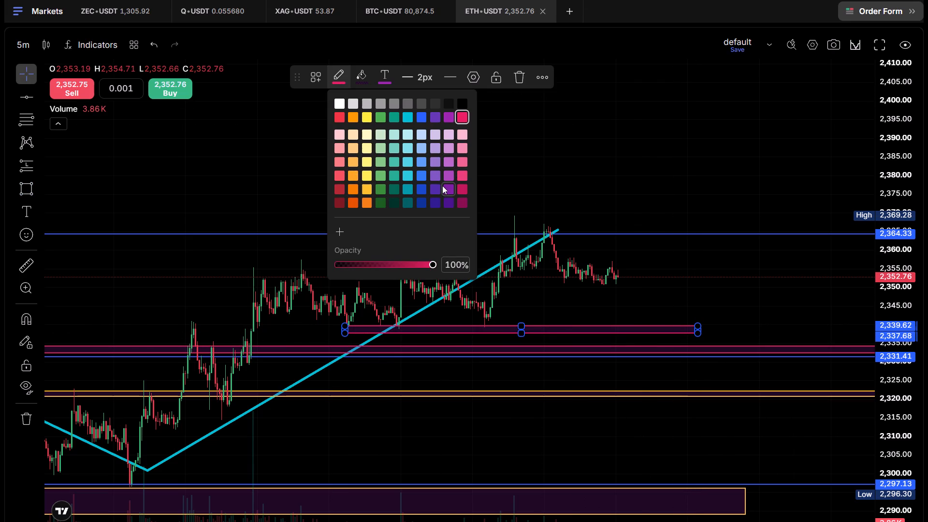
{"action": "left_click", "coordinate": [420, 187]}
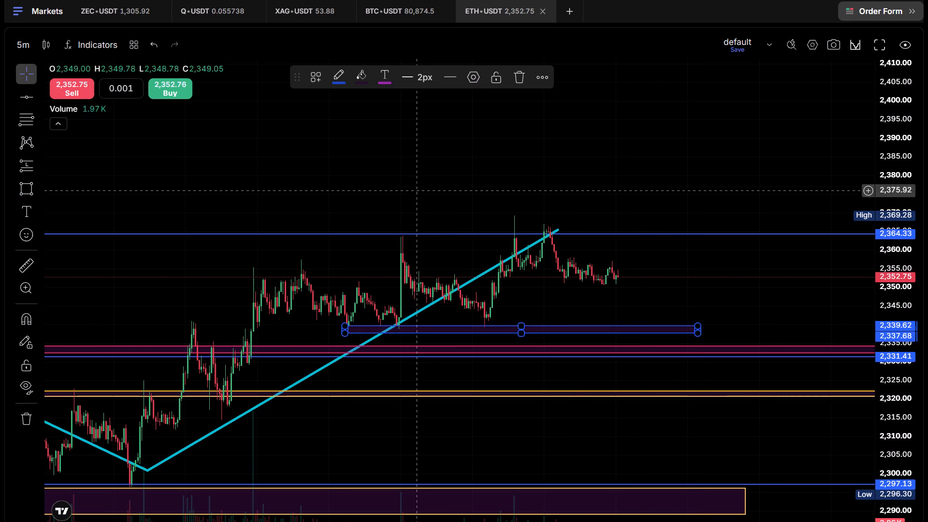
{"action": "left_click", "coordinate": [347, 76]}
{"action": "left_click", "coordinate": [451, 193]}
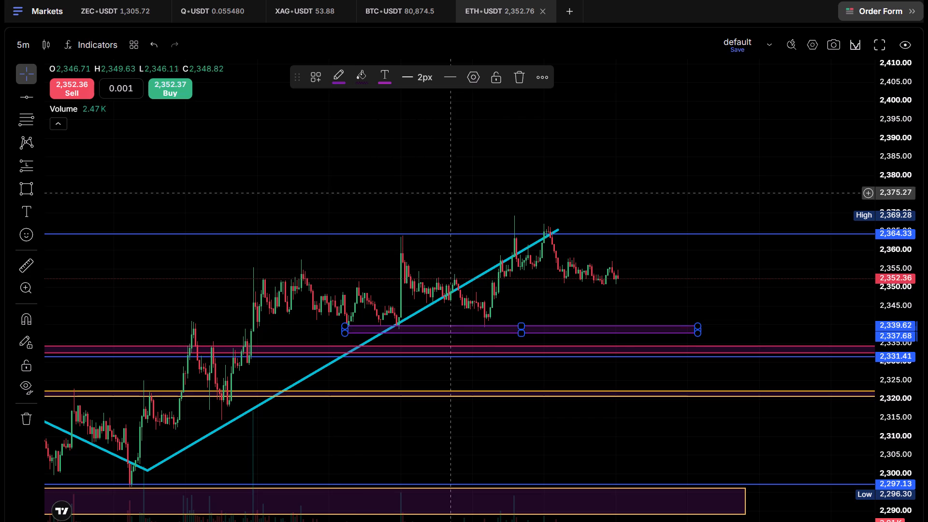
{"action": "left_click", "coordinate": [743, 189]}
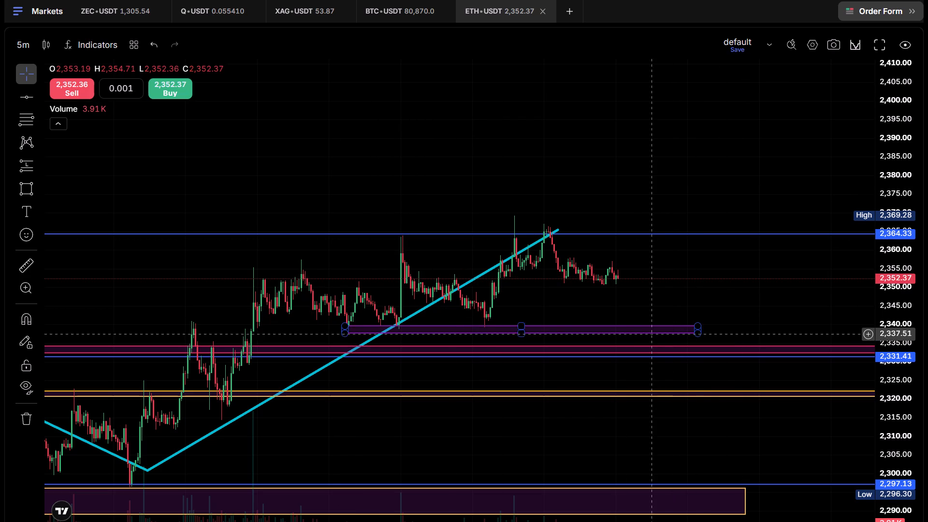
Shorten the purple zone to end just past the last consolidation low and thin it to about 2,338.97 to 2,340.11.
{"action": "left_click_drag", "start_coordinate": [696, 333], "coordinate": [509, 319]}
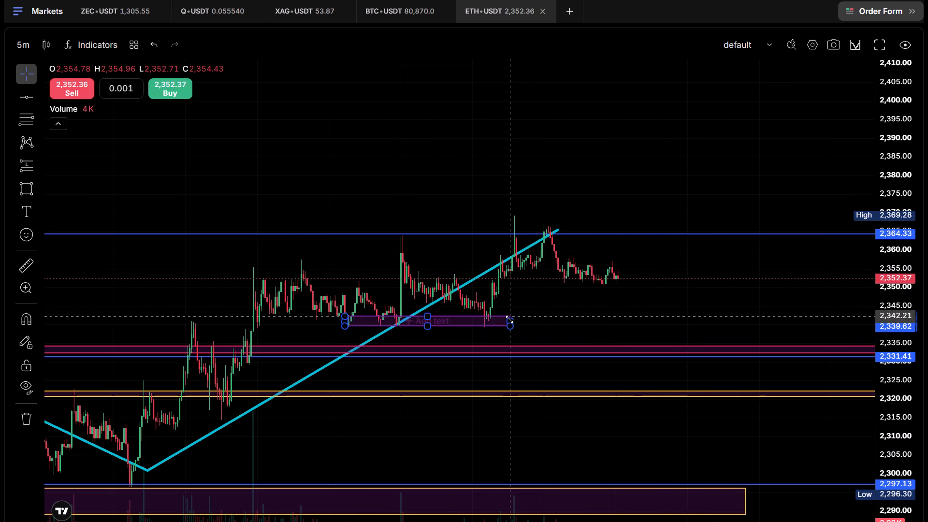
{"action": "left_click_drag", "start_coordinate": [509, 319], "coordinate": [538, 322]}
{"action": "left_click", "coordinate": [585, 303]}
{"action": "left_click_drag", "start_coordinate": [507, 324], "coordinate": [515, 325]}
{"action": "left_click", "coordinate": [508, 325]}
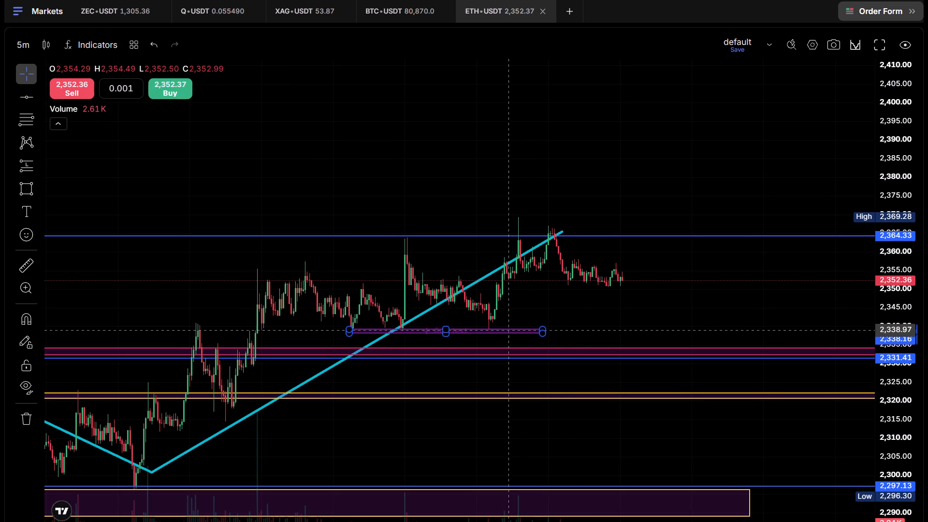
{"action": "left_click", "coordinate": [676, 307]}
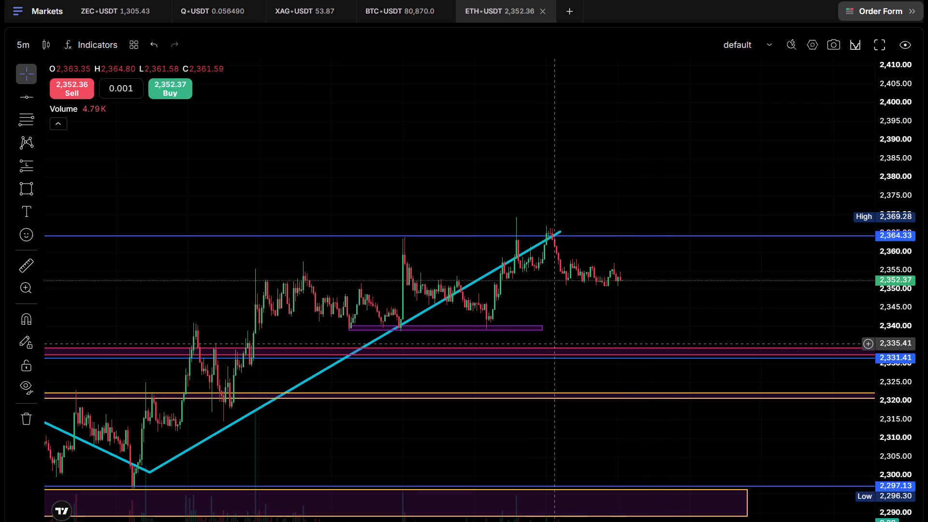
Shift the purple zone slightly down and earlier so it sits under the three lows, with its lower edge at about 2,338.16.
{"action": "left_click_drag", "start_coordinate": [479, 330], "coordinate": [468, 331]}
{"action": "left_click", "coordinate": [468, 331]}
{"action": "left_click", "coordinate": [607, 318]}
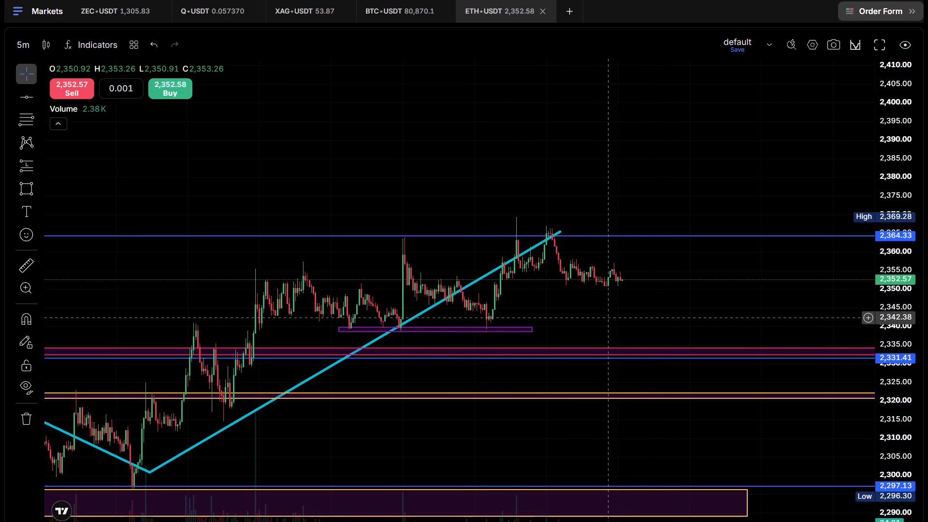
{"action": "left_click_drag", "start_coordinate": [484, 327], "coordinate": [482, 329]}
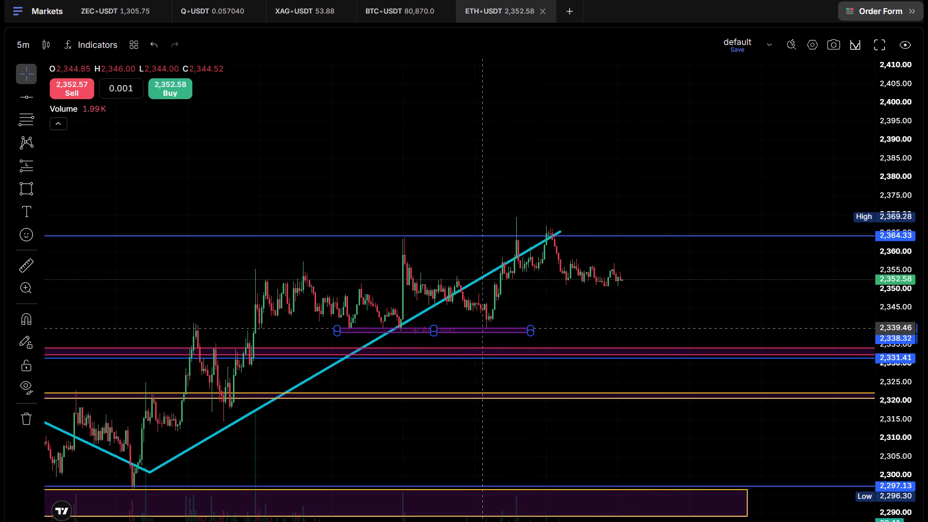
{"action": "left_click_drag", "start_coordinate": [482, 329], "coordinate": [480, 329]}
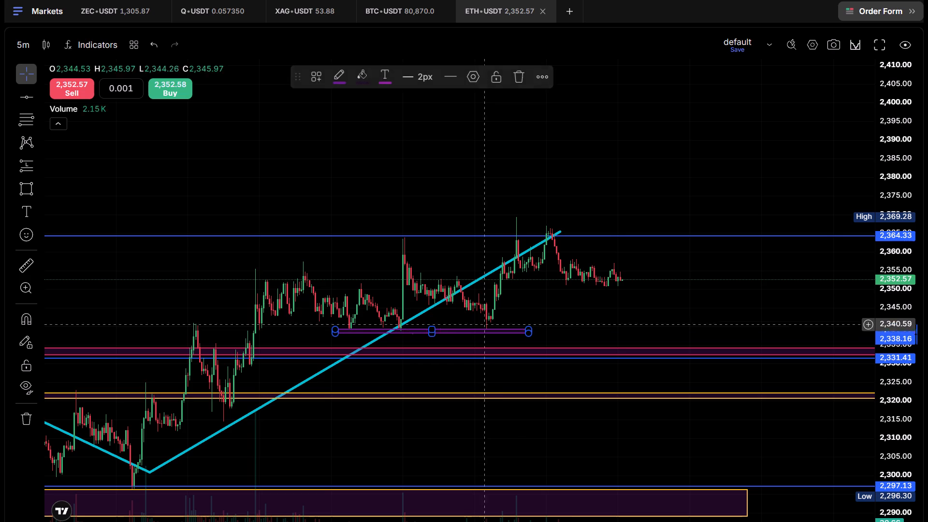
{"action": "left_click", "coordinate": [570, 300]}
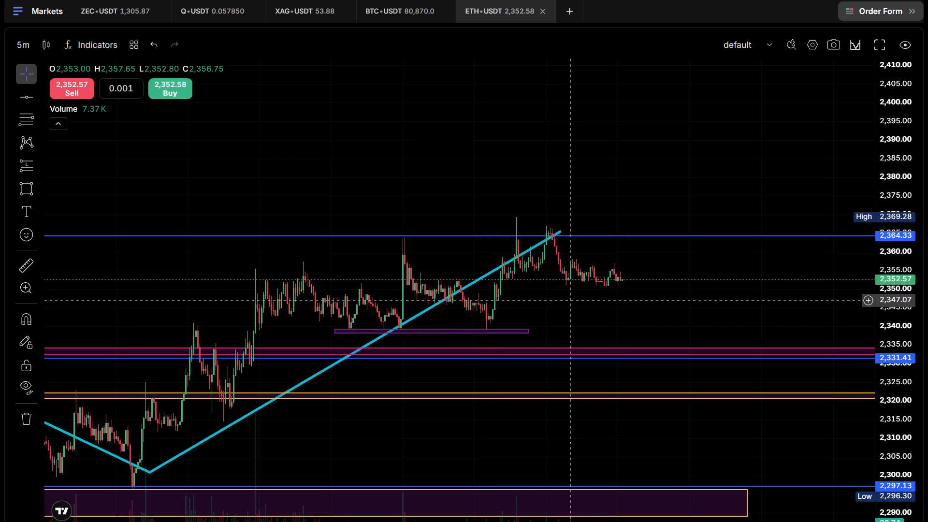
Examine the latest candles and consolidation lows in relation to the purple zone and the 2,364.33 and 2,331.41 lines.
{"action": "scroll", "coordinate": [570, 300], "scroll_direction": "up", "scroll_amount": 2}
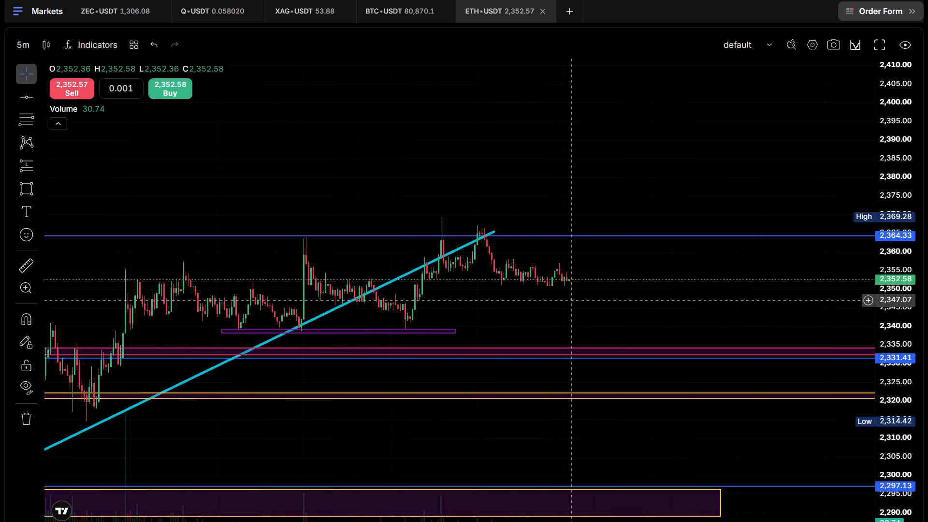
{"action": "scroll", "coordinate": [570, 300], "scroll_direction": "down", "scroll_amount": 2}
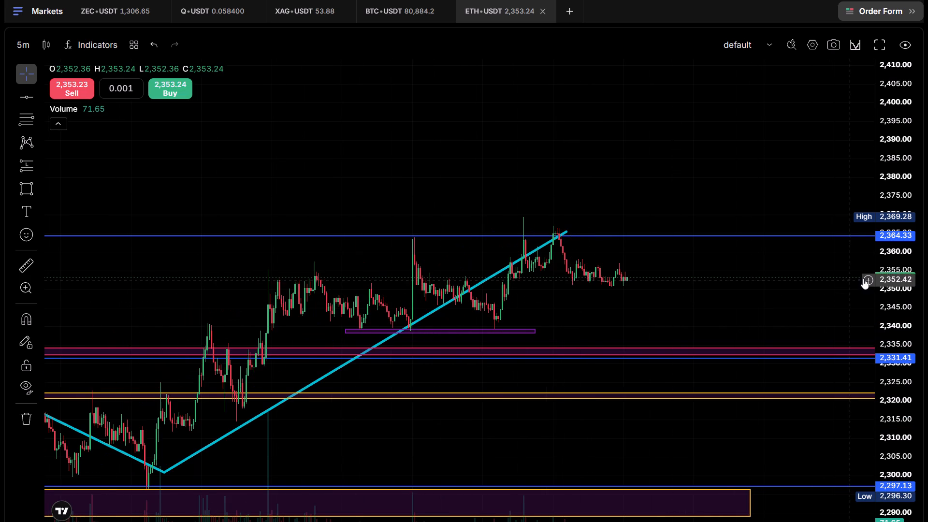
{"action": "scroll", "coordinate": [892, 264], "scroll_direction": "up", "scroll_amount": 3}
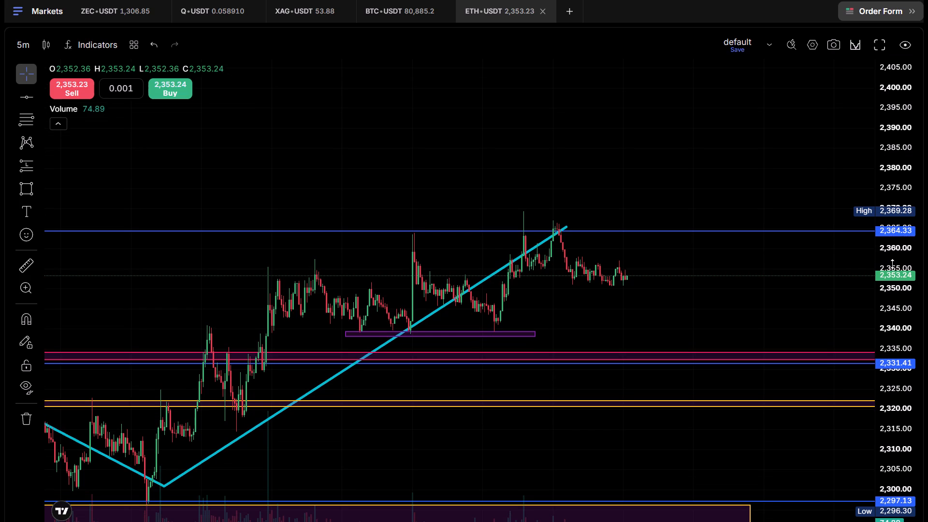
{"action": "scroll", "coordinate": [892, 266], "scroll_direction": "down", "scroll_amount": 4}
{"action": "scroll", "coordinate": [894, 277], "scroll_direction": "up", "scroll_amount": 12}
{"action": "scroll", "coordinate": [895, 282], "scroll_direction": "down", "scroll_amount": 3}
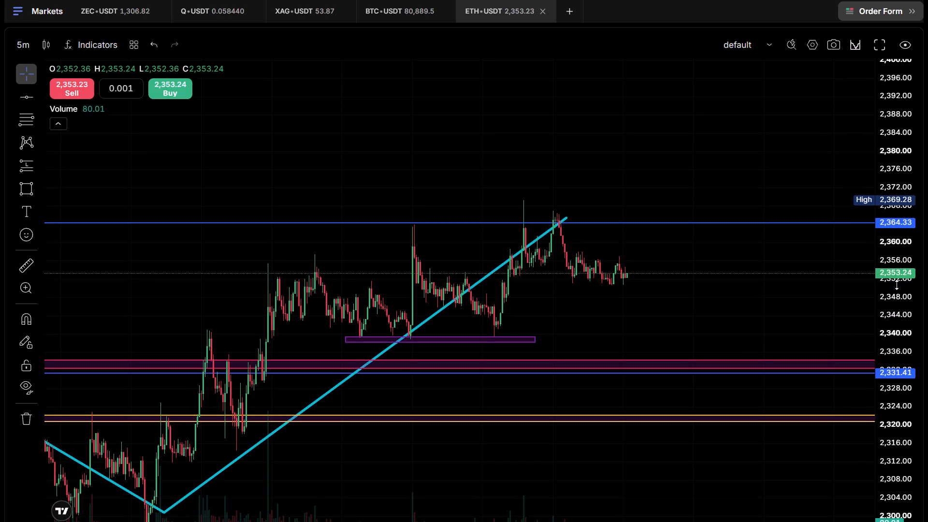
{"action": "scroll", "coordinate": [911, 293], "scroll_direction": "up", "scroll_amount": 6}
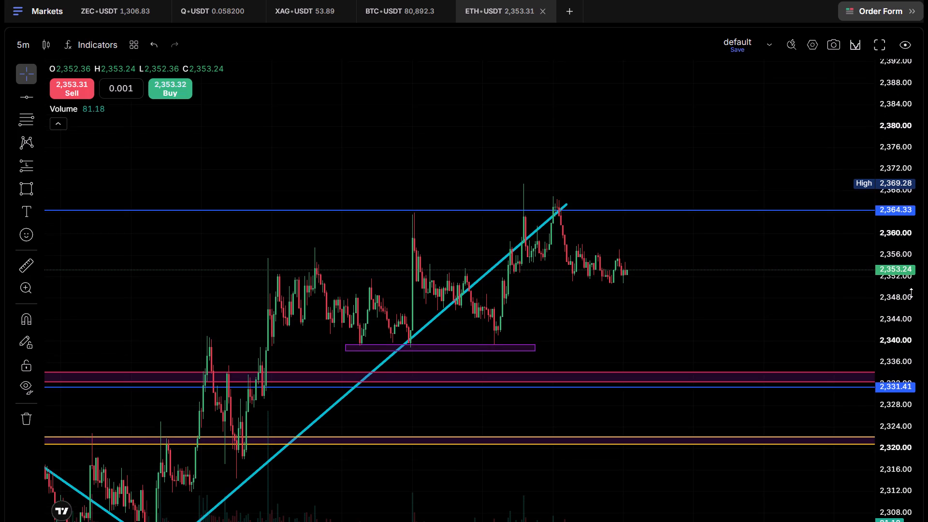
{"action": "scroll", "coordinate": [911, 293], "scroll_direction": "down", "scroll_amount": 6}
{"action": "left_click_drag", "start_coordinate": [661, 336], "coordinate": [714, 327]}
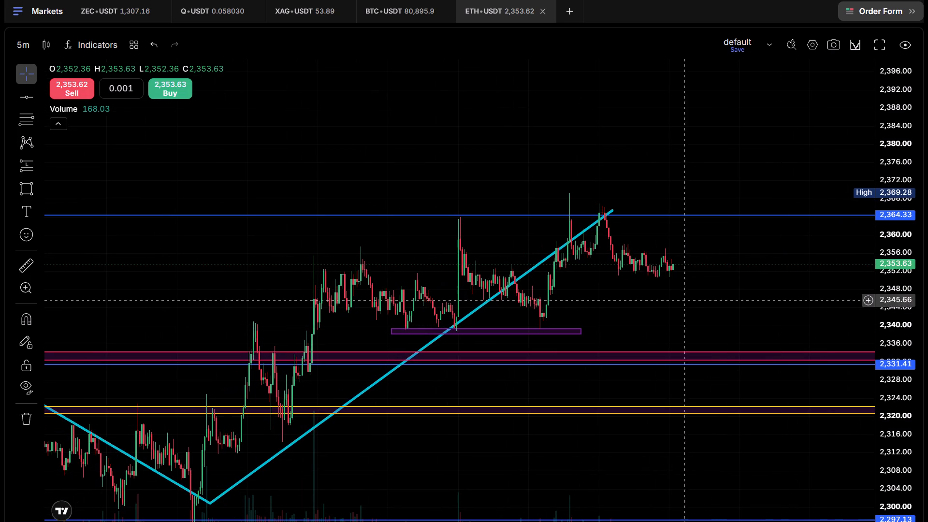
{"action": "scroll", "coordinate": [656, 309], "scroll_direction": "up", "scroll_amount": 3}
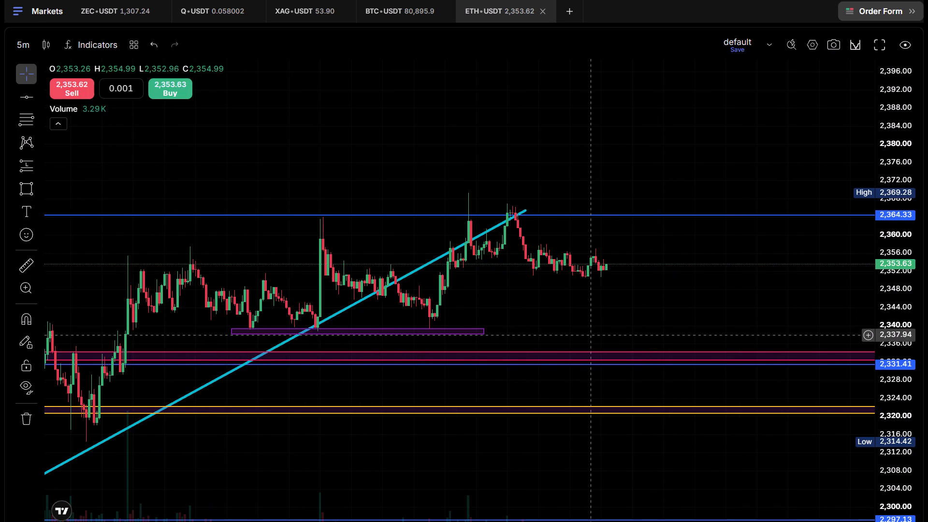
{"action": "scroll", "coordinate": [591, 335], "scroll_direction": "down", "scroll_amount": 2}
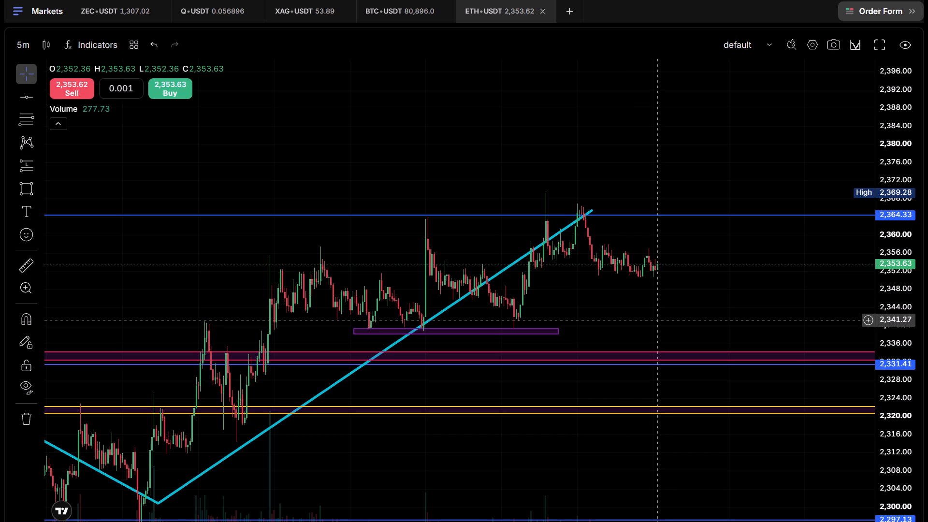
{"action": "scroll", "coordinate": [656, 320], "scroll_direction": "up", "scroll_amount": 4}
{"action": "left_click_drag", "start_coordinate": [482, 338], "coordinate": [695, 336]}
{"action": "left_click_drag", "start_coordinate": [879, 290], "coordinate": [887, 284]}
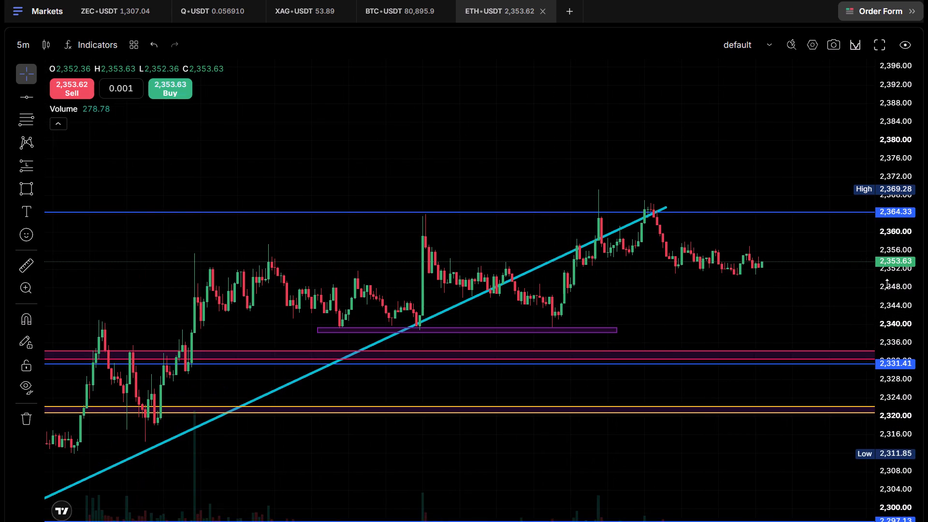
{"action": "left_click_drag", "start_coordinate": [887, 284], "coordinate": [906, 176]}
{"action": "scroll", "coordinate": [801, 242], "scroll_direction": "down", "scroll_amount": 2}
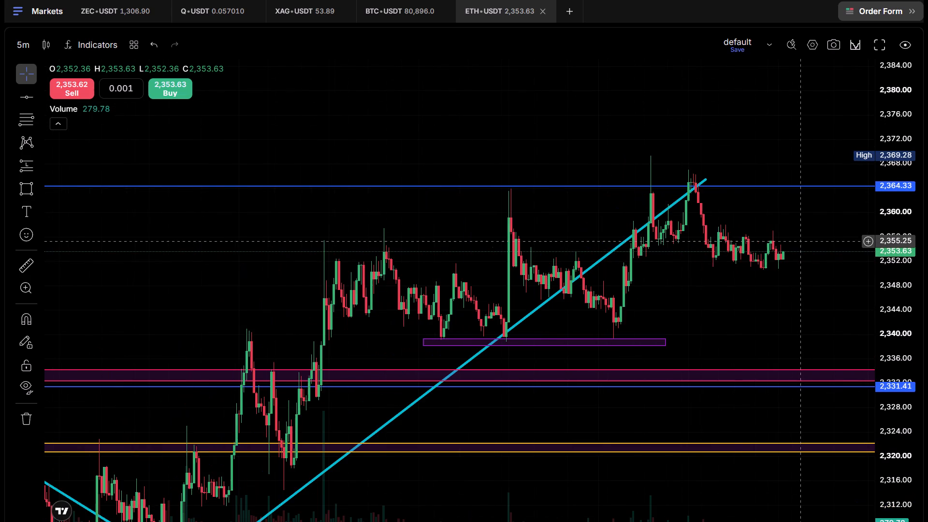
{"action": "scroll", "coordinate": [804, 246], "scroll_direction": "down", "scroll_amount": 1}
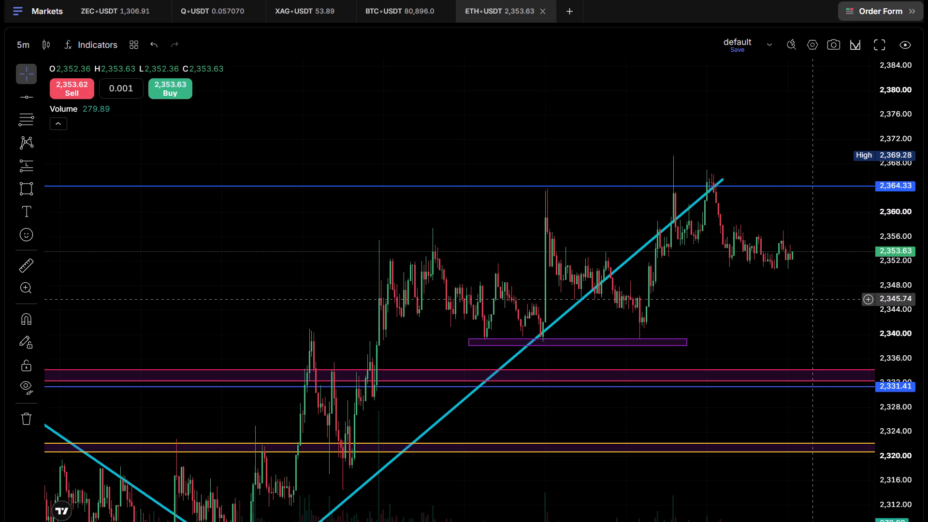
{"action": "left_click_drag", "start_coordinate": [827, 313], "coordinate": [774, 319]}
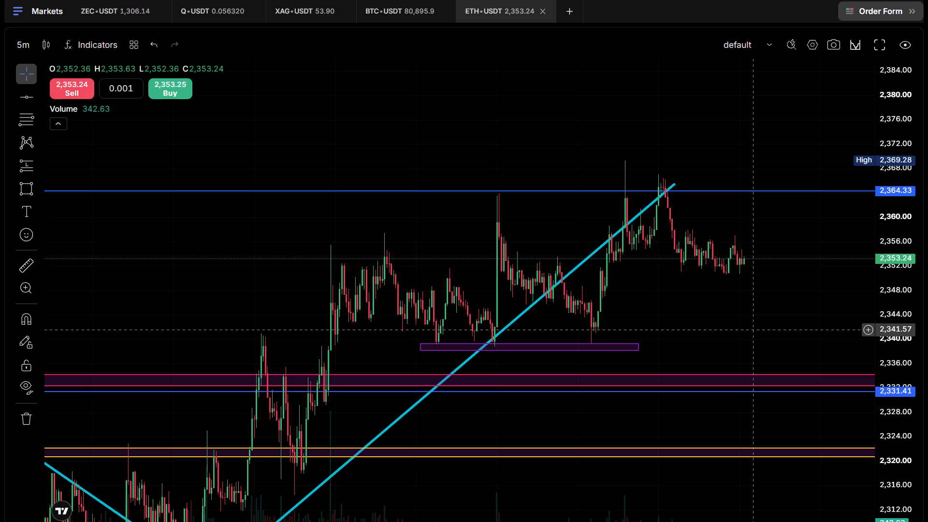
{"action": "left_click_drag", "start_coordinate": [682, 333], "coordinate": [754, 336]}
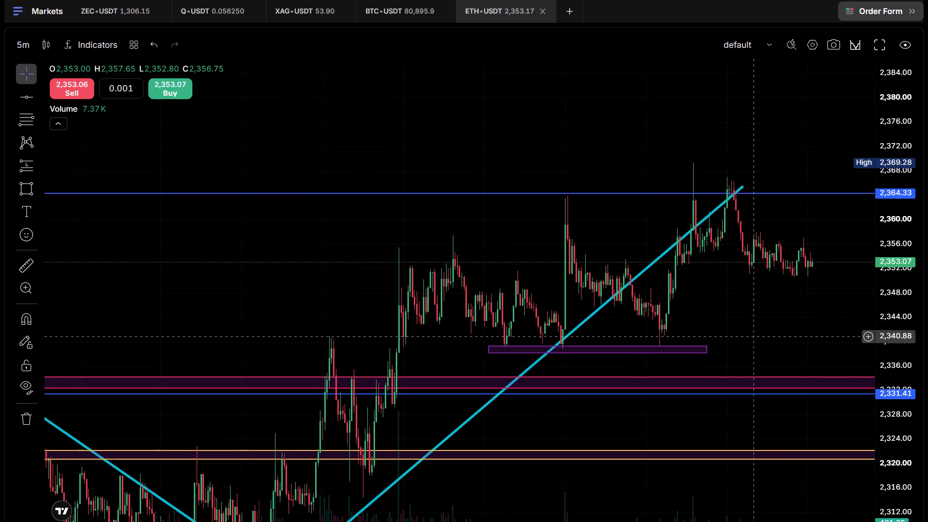
Examine the wider swing structure down to the support zone below the 2,297.13 line.
{"action": "left_click_drag", "start_coordinate": [914, 225], "coordinate": [910, 261]}
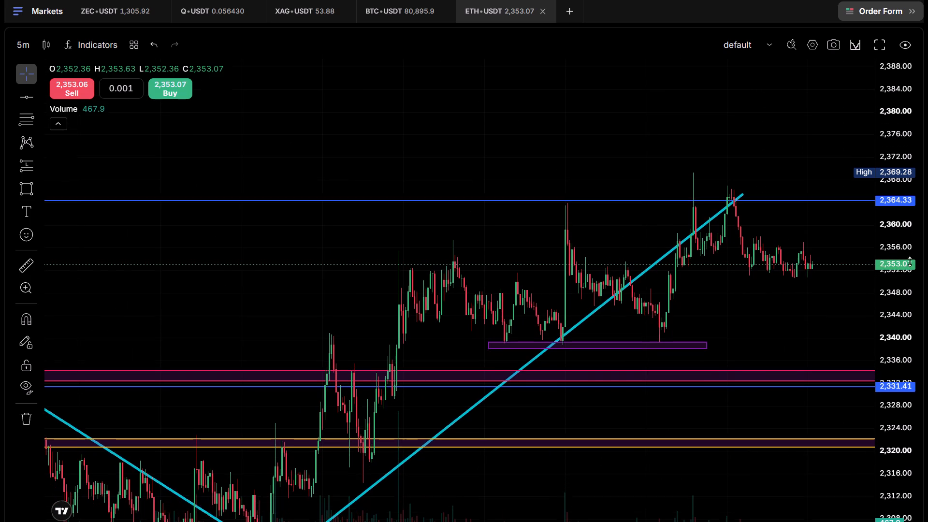
{"action": "left_click_drag", "start_coordinate": [910, 261], "coordinate": [905, 306]}
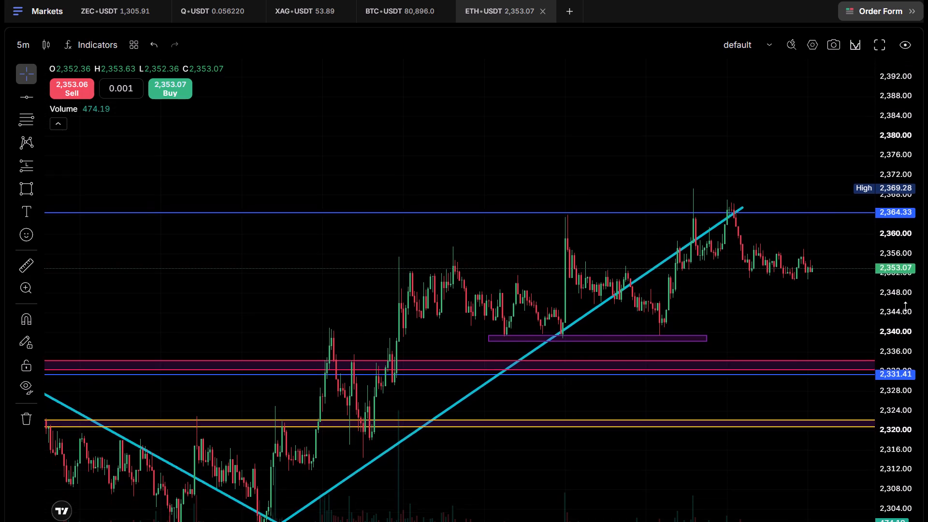
{"action": "left_click_drag", "start_coordinate": [905, 306], "coordinate": [888, 337]}
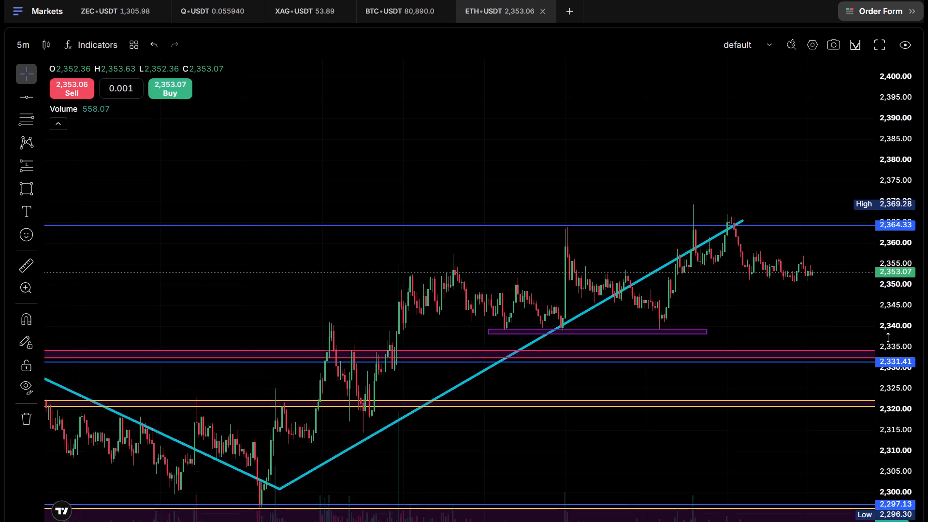
{"action": "left_click_drag", "start_coordinate": [888, 337], "coordinate": [888, 289]}
{"action": "scroll", "coordinate": [816, 346], "scroll_direction": "down", "scroll_amount": 4}
{"action": "left_click_drag", "start_coordinate": [822, 315], "coordinate": [744, 304]}
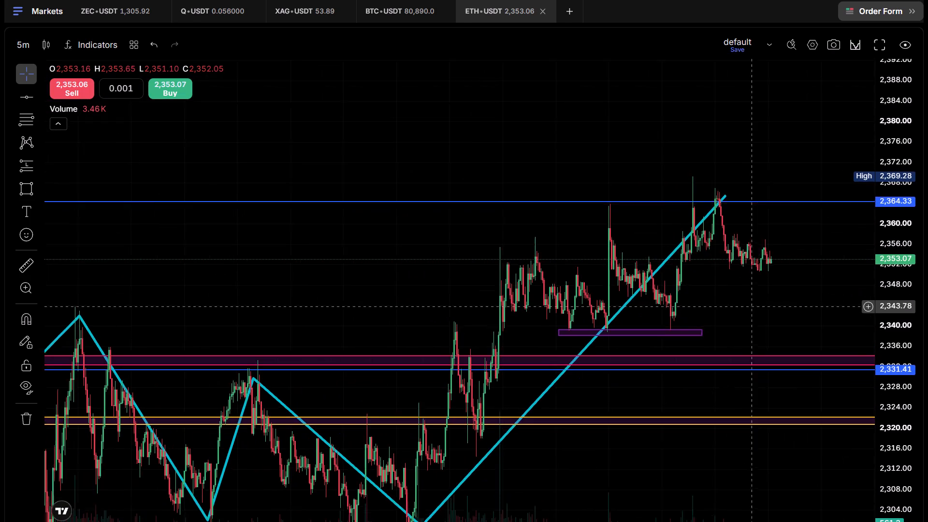
{"action": "left_click_drag", "start_coordinate": [744, 304], "coordinate": [721, 288]}
{"action": "left_click_drag", "start_coordinate": [893, 118], "coordinate": [911, 270]}
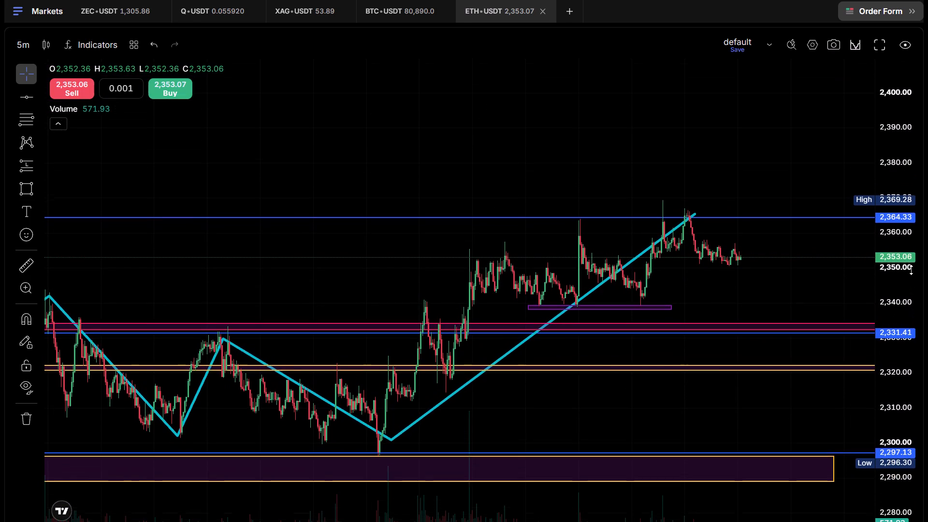
{"action": "left_click_drag", "start_coordinate": [911, 270], "coordinate": [913, 241]}
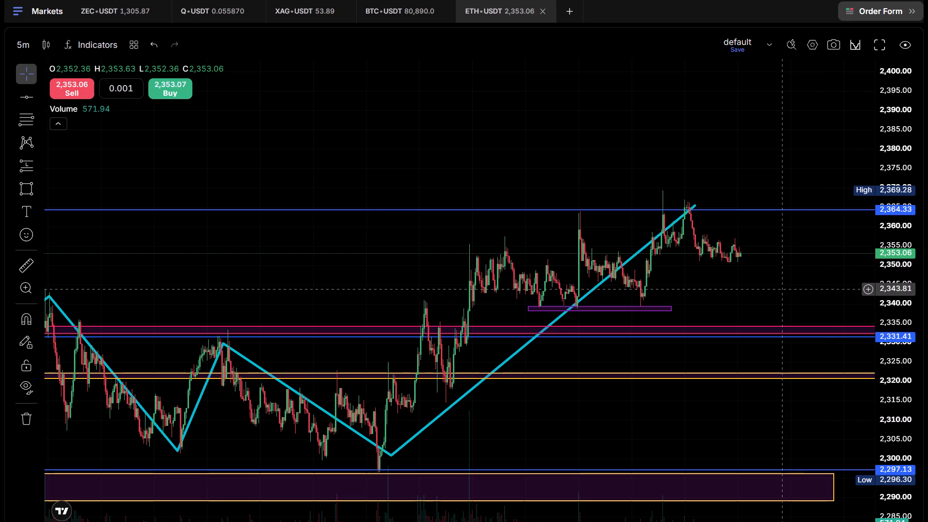
Move the swing line's last low vertex onto the candle low just above the 2,297.13 line, at about 2,299.
{"action": "left_click_drag", "start_coordinate": [390, 455], "coordinate": [377, 459]}
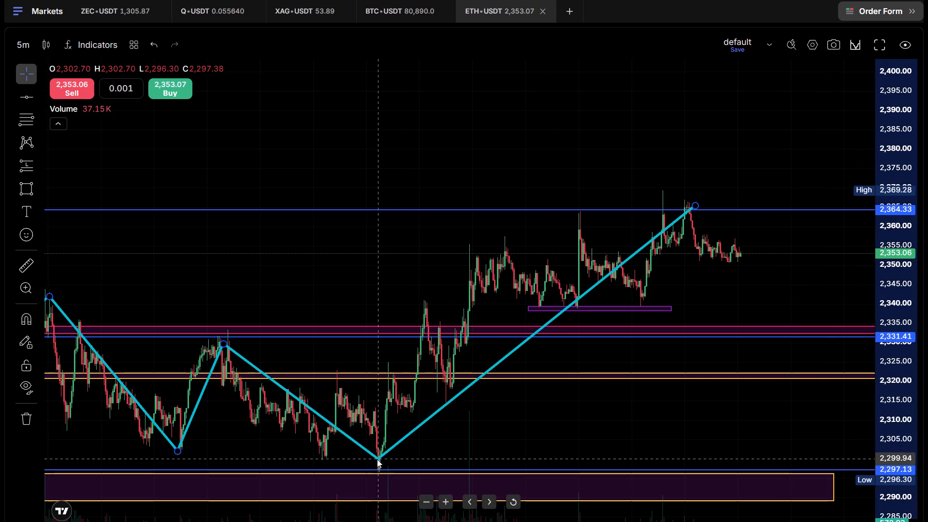
{"action": "left_click_drag", "start_coordinate": [377, 459], "coordinate": [376, 462]}
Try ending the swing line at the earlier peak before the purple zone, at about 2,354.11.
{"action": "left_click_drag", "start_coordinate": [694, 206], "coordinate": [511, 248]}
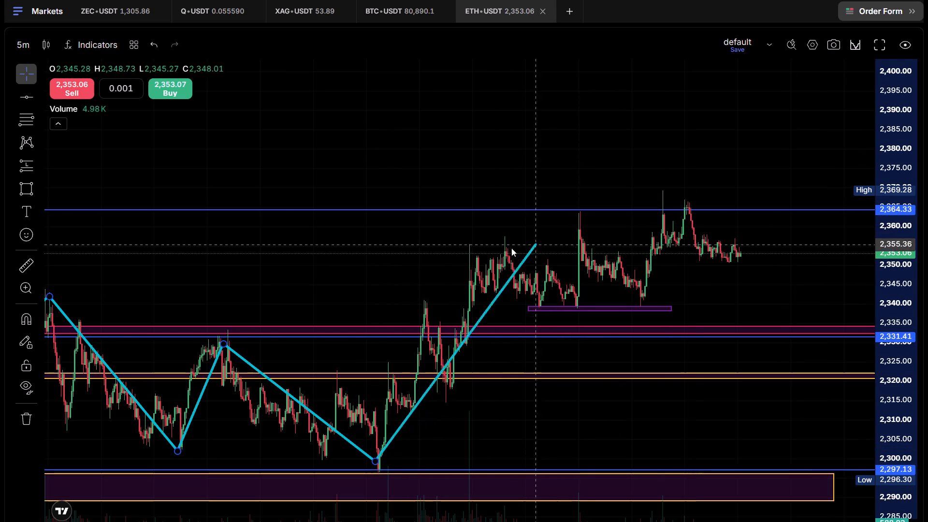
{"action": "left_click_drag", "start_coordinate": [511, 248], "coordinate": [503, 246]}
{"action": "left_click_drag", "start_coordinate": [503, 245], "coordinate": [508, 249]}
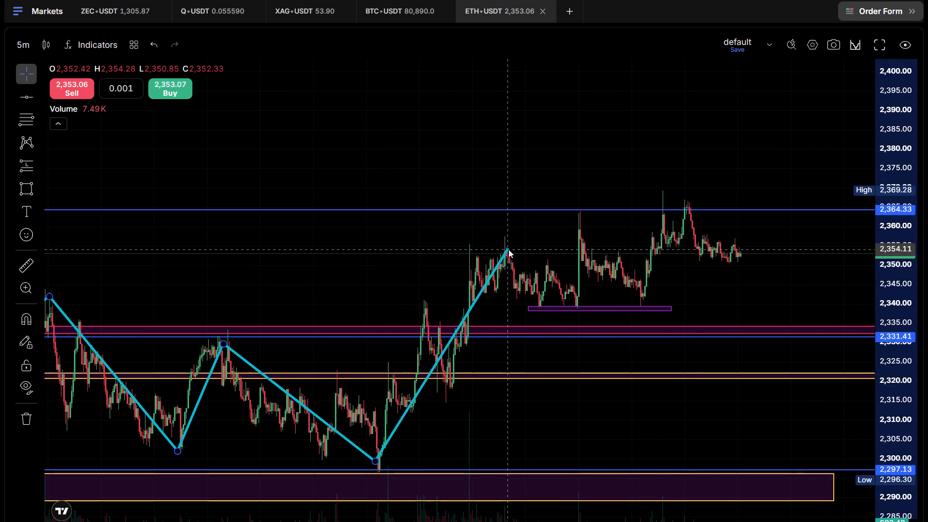
Place the swing line's endpoint on the latest high just above the 2,364.33 line, at about 2,365.67.
{"action": "left_click_drag", "start_coordinate": [508, 249], "coordinate": [690, 204]}
{"action": "left_click", "coordinate": [690, 204]}
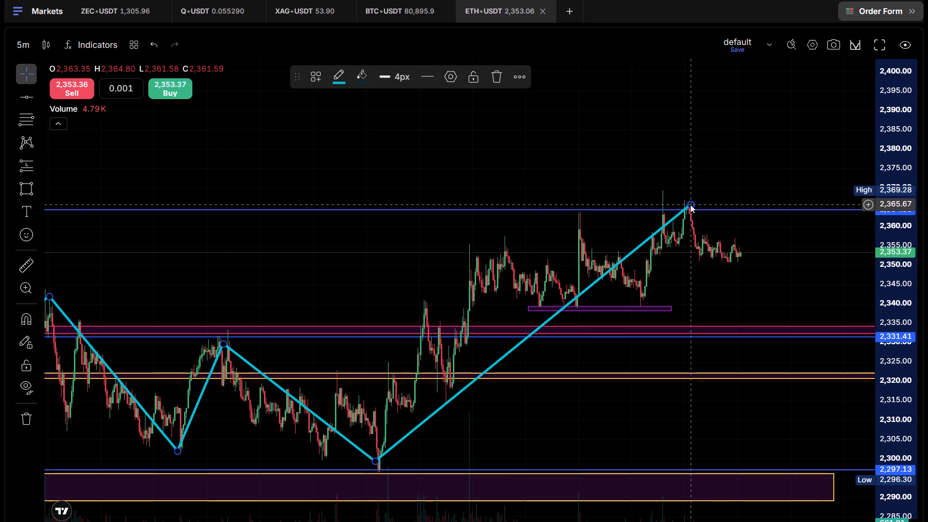
Examine the recent price action between the purple consolidation-low zone and the 2,364.33 line.
{"action": "left_click", "coordinate": [767, 145]}
{"action": "scroll", "coordinate": [775, 173], "scroll_direction": "down", "scroll_amount": 2}
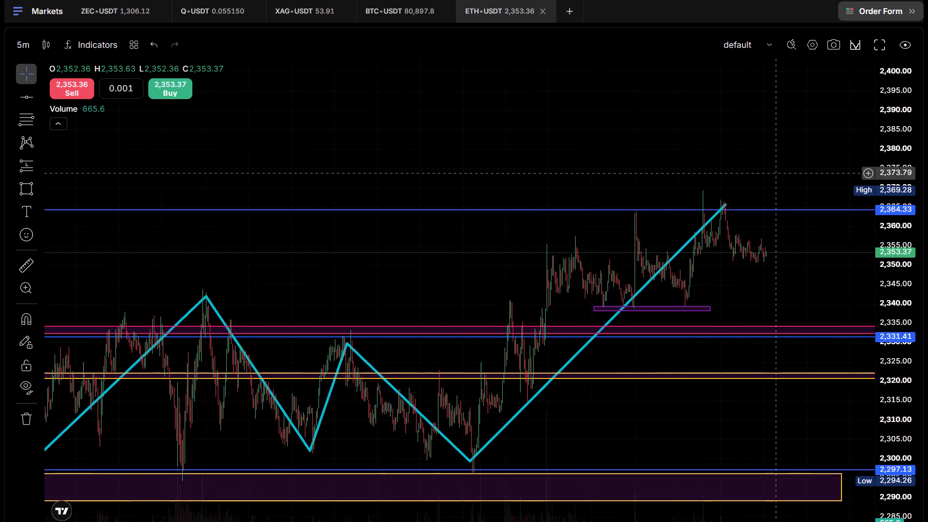
{"action": "scroll", "coordinate": [775, 174], "scroll_direction": "up", "scroll_amount": 7}
{"action": "left_click_drag", "start_coordinate": [701, 240], "coordinate": [826, 274]}
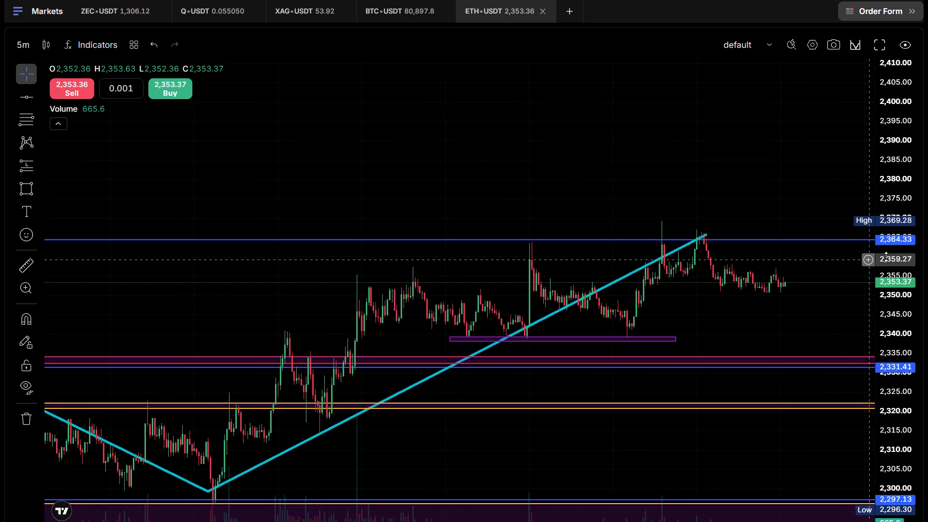
{"action": "left_click_drag", "start_coordinate": [886, 257], "coordinate": [902, 180]}
{"action": "scroll", "coordinate": [747, 326], "scroll_direction": "up", "scroll_amount": 2}
{"action": "left_click_drag", "start_coordinate": [691, 335], "coordinate": [754, 336]}
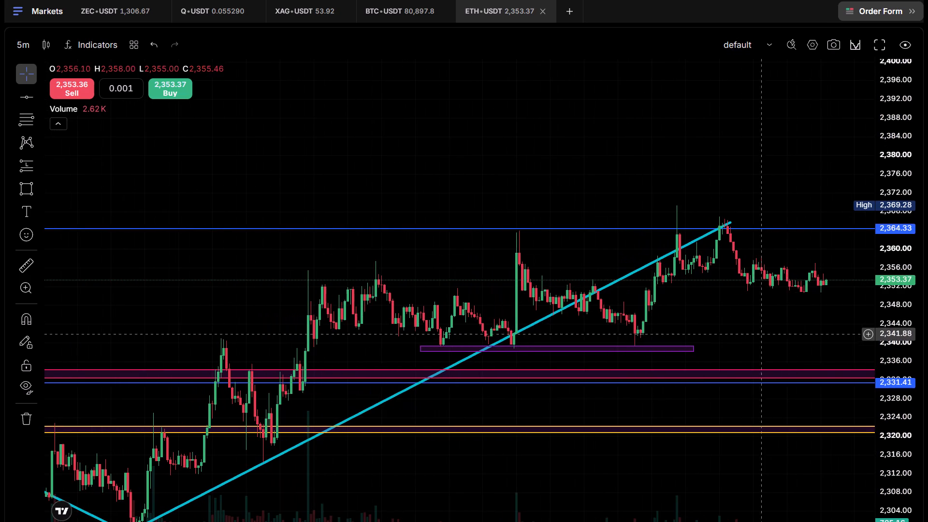
{"action": "left_click_drag", "start_coordinate": [868, 328], "coordinate": [881, 338]}
{"action": "left_click_drag", "start_coordinate": [902, 281], "coordinate": [910, 224]}
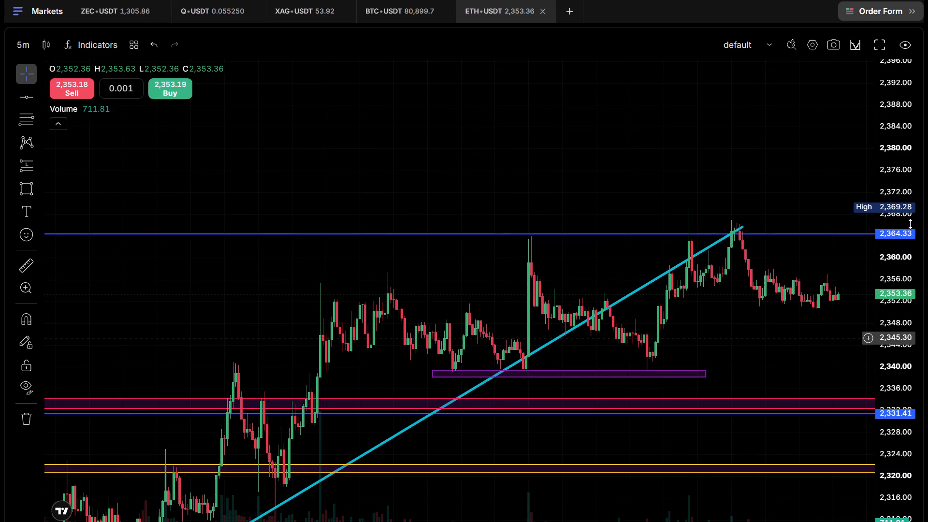
{"action": "left_click_drag", "start_coordinate": [910, 224], "coordinate": [913, 265]}
{"action": "scroll", "coordinate": [772, 334], "scroll_direction": "up", "scroll_amount": 2}
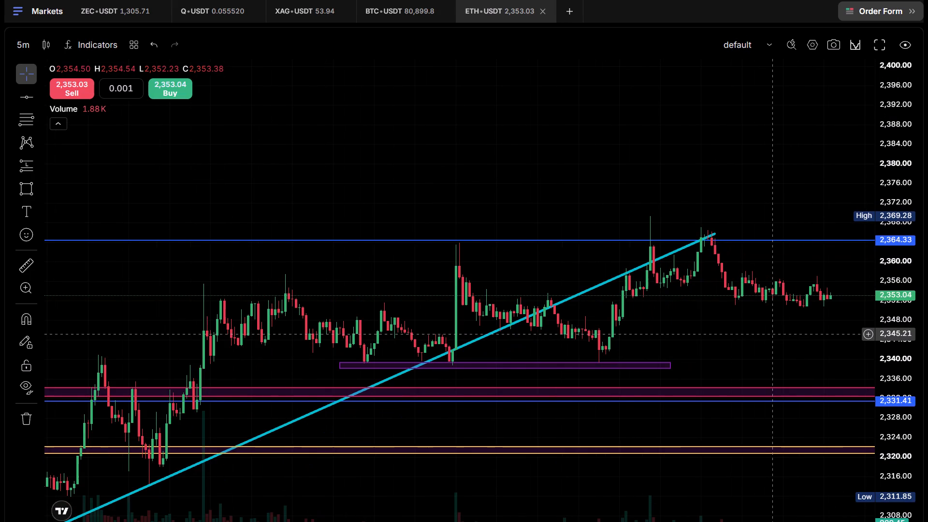
{"action": "left_click_drag", "start_coordinate": [887, 261], "coordinate": [898, 209]}
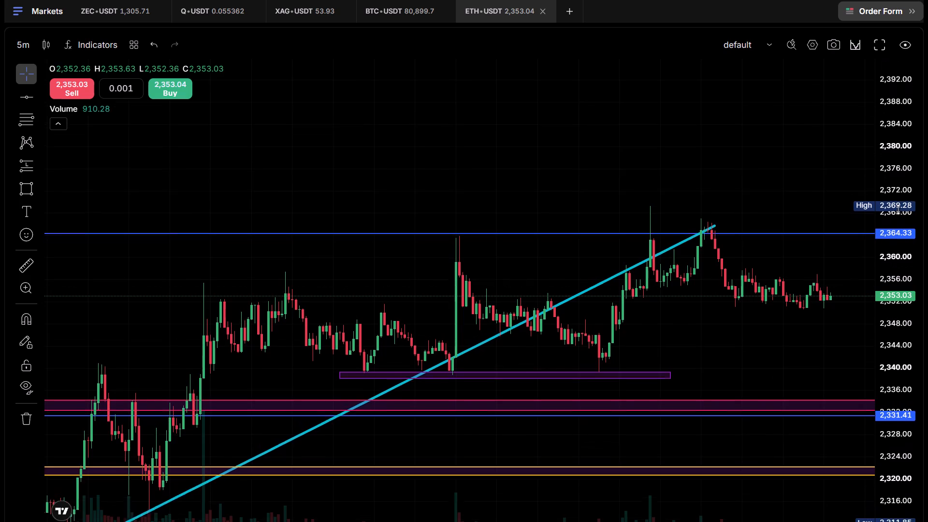
{"action": "left_click_drag", "start_coordinate": [898, 209], "coordinate": [904, 162]}
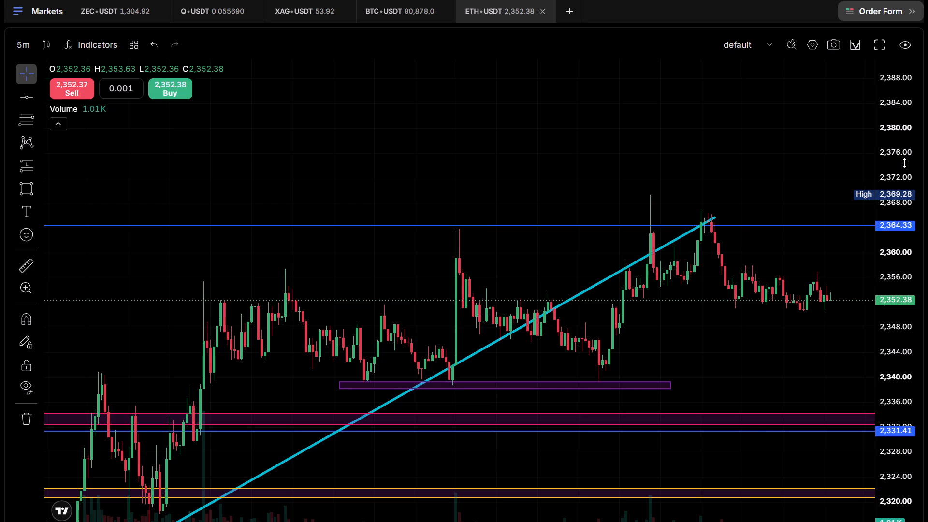
{"action": "scroll", "coordinate": [670, 294], "scroll_direction": "down", "scroll_amount": 2}
{"action": "left_click_drag", "start_coordinate": [767, 340], "coordinate": [617, 325]}
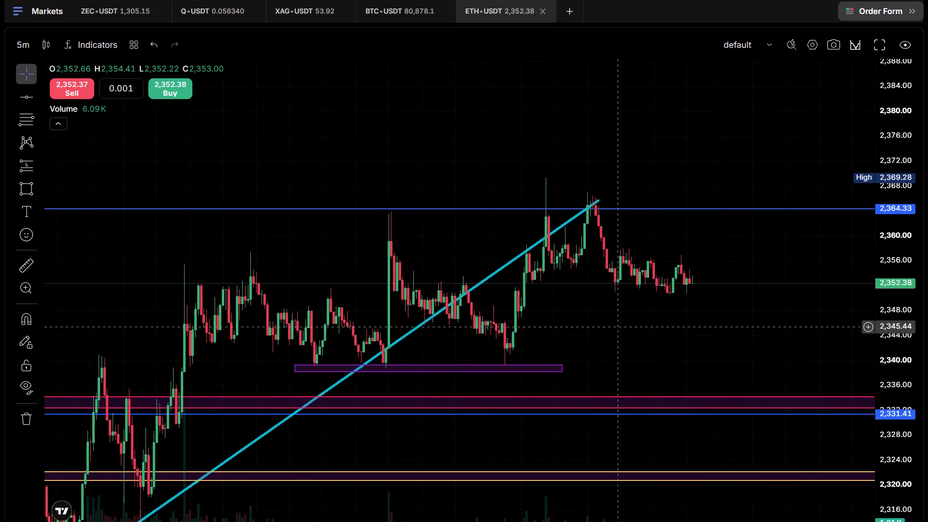
{"action": "scroll", "coordinate": [616, 319], "scroll_direction": "down", "scroll_amount": 2}
{"action": "left_click_drag", "start_coordinate": [691, 348], "coordinate": [672, 262]}
{"action": "left_click_drag", "start_coordinate": [913, 147], "coordinate": [911, 199]}
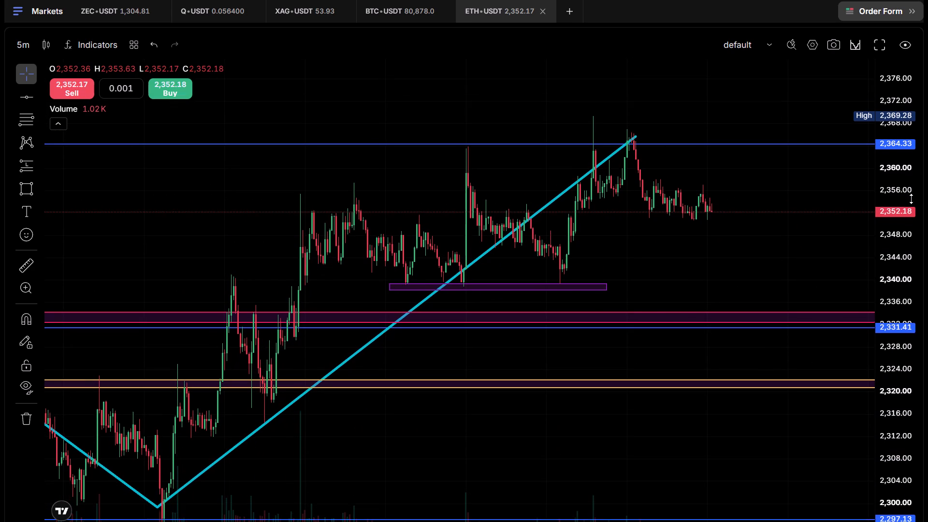
{"action": "left_click_drag", "start_coordinate": [911, 199], "coordinate": [881, 168]}
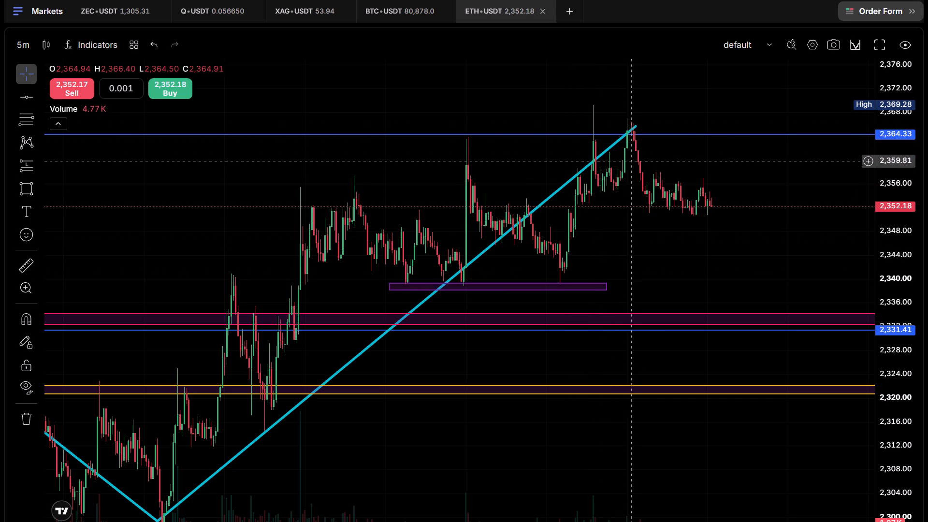
{"action": "left_click_drag", "start_coordinate": [700, 282], "coordinate": [657, 284]}
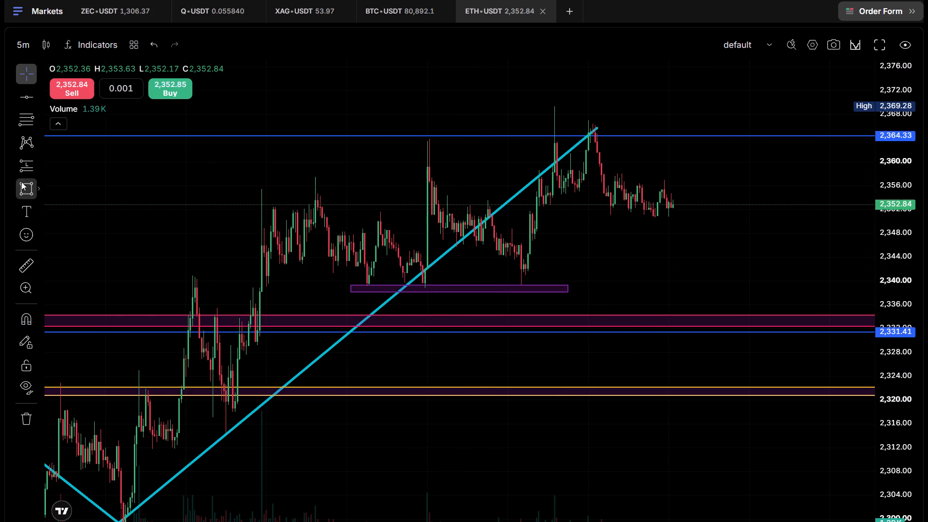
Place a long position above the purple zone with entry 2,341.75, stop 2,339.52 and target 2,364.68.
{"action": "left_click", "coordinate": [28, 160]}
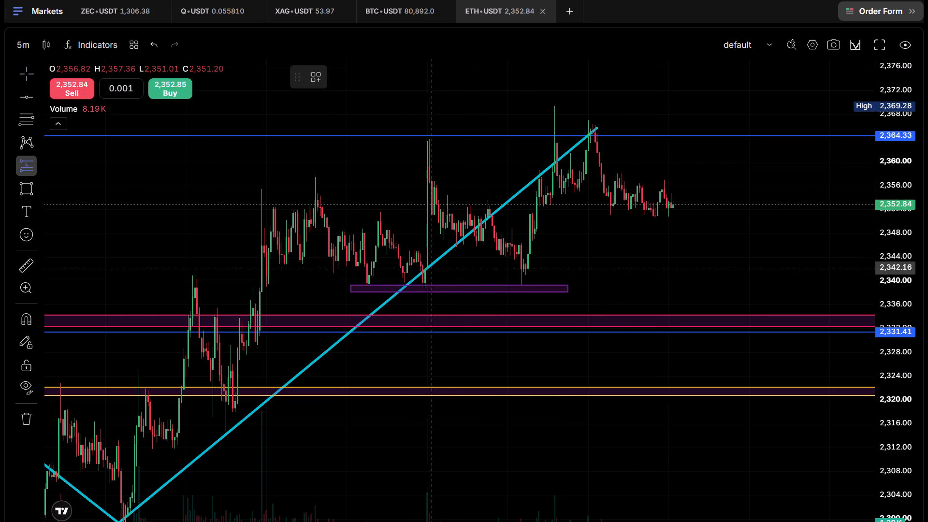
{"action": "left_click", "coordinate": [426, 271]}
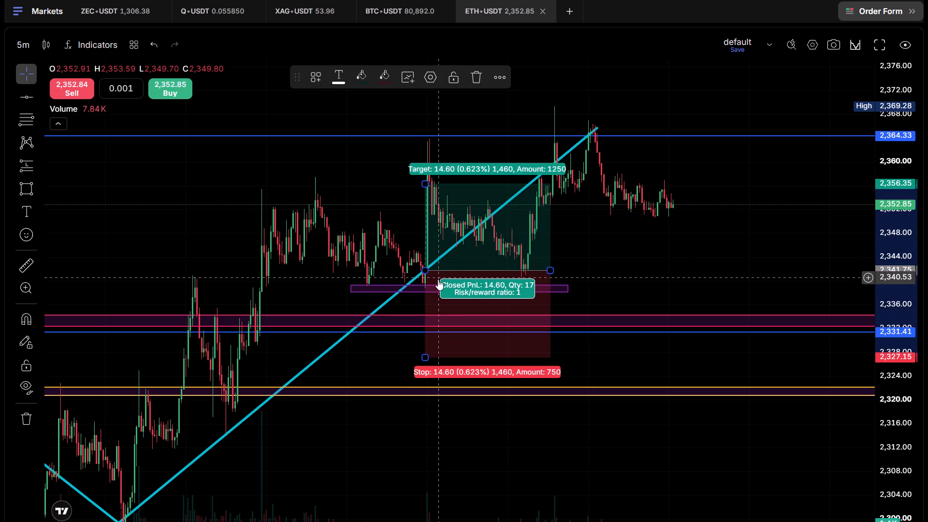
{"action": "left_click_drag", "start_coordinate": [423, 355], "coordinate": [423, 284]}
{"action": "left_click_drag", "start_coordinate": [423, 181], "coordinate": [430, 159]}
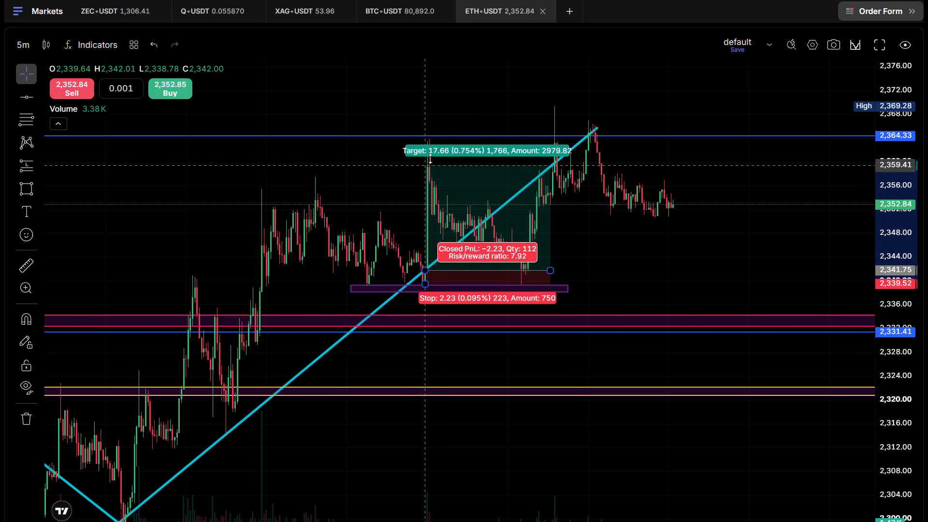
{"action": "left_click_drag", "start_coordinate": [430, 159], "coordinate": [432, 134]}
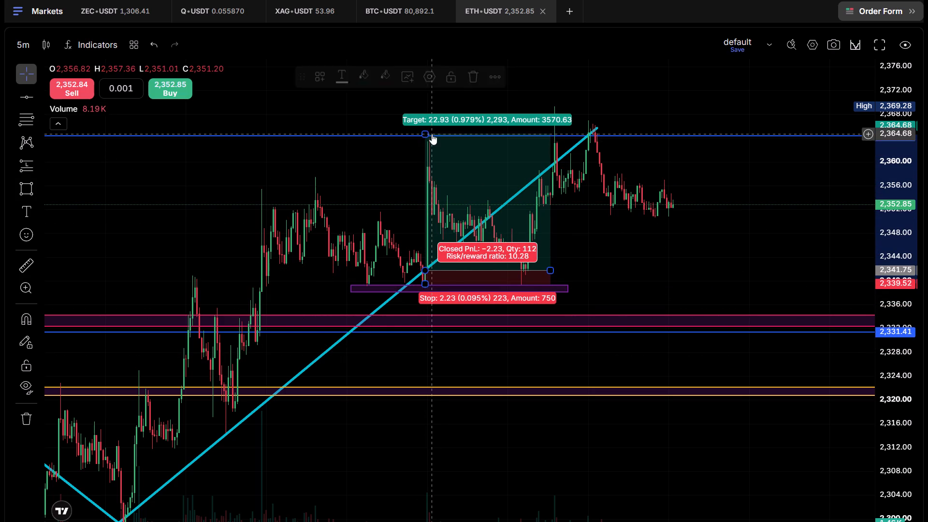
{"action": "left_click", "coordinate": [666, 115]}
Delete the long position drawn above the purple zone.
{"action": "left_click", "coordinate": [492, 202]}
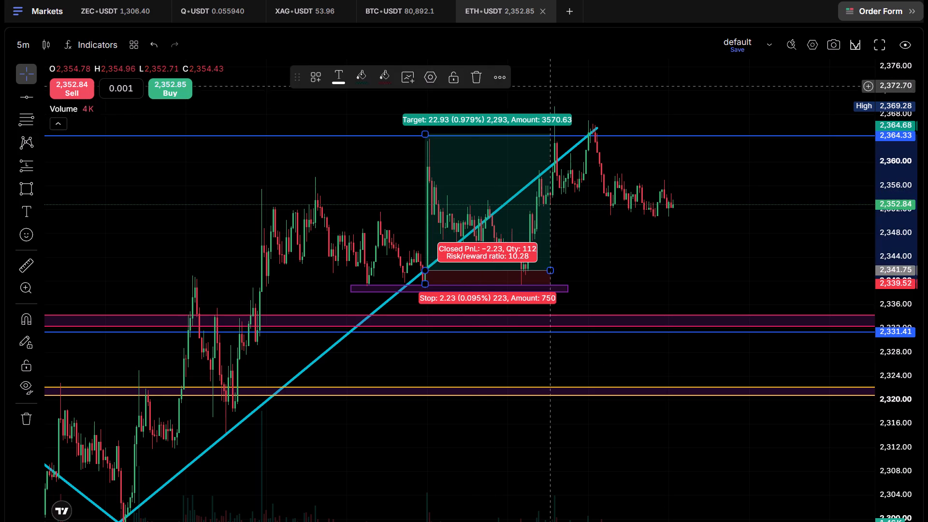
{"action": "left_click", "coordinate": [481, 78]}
Examine the pullback from the latest high relative to the 2,364.33 line and the purple zone.
{"action": "scroll", "coordinate": [776, 266], "scroll_direction": "up", "scroll_amount": 2}
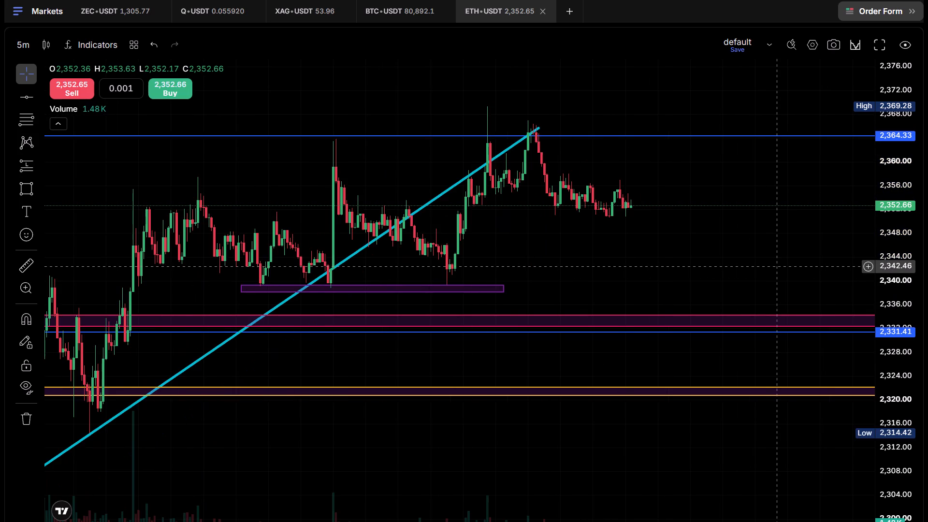
{"action": "scroll", "coordinate": [776, 266], "scroll_direction": "down", "scroll_amount": 1}
{"action": "scroll", "coordinate": [771, 265], "scroll_direction": "up", "scroll_amount": 2}
{"action": "left_click_drag", "start_coordinate": [559, 281], "coordinate": [696, 308]}
{"action": "scroll", "coordinate": [696, 308], "scroll_direction": "up", "scroll_amount": 1}
{"action": "left_click_drag", "start_coordinate": [678, 305], "coordinate": [735, 312]}
{"action": "scroll", "coordinate": [735, 312], "scroll_direction": "up", "scroll_amount": 2}
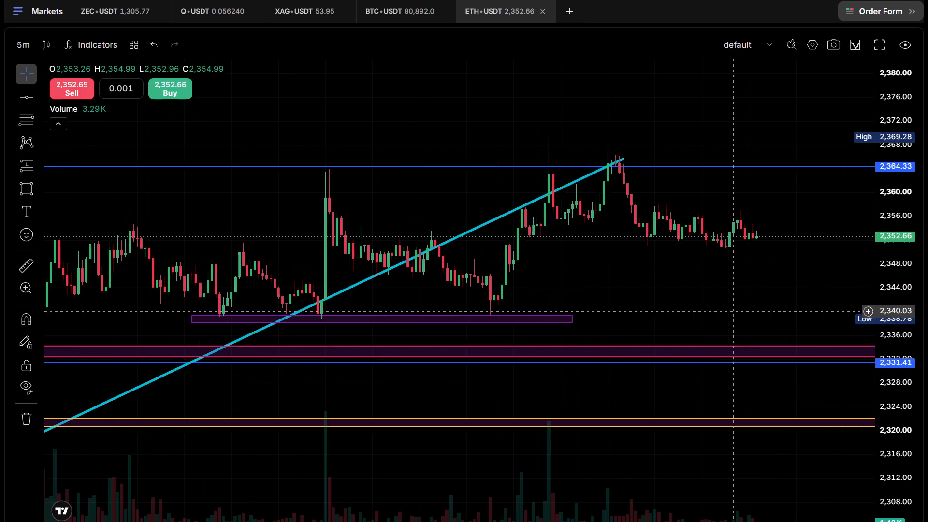
{"action": "left_click_drag", "start_coordinate": [692, 317], "coordinate": [781, 330]}
{"action": "scroll", "coordinate": [781, 330], "scroll_direction": "down", "scroll_amount": 1}
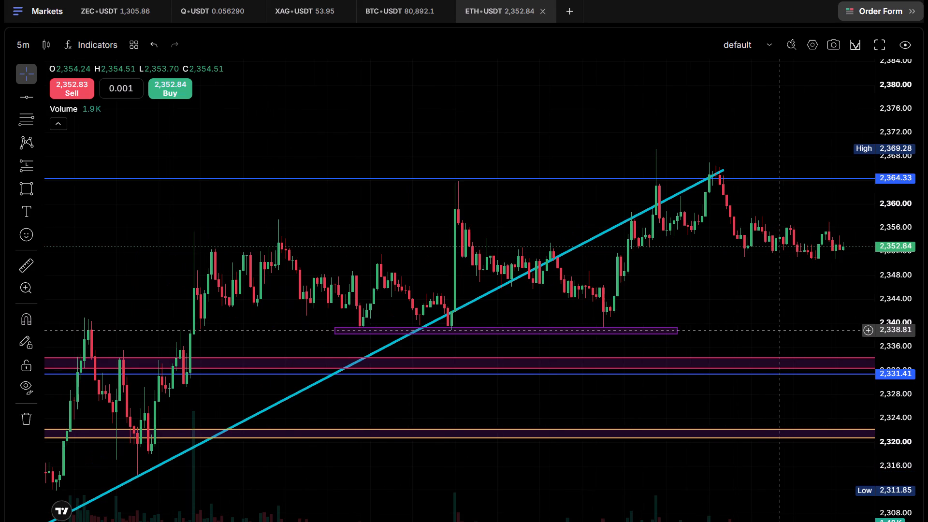
{"action": "left_click_drag", "start_coordinate": [783, 329], "coordinate": [767, 321]}
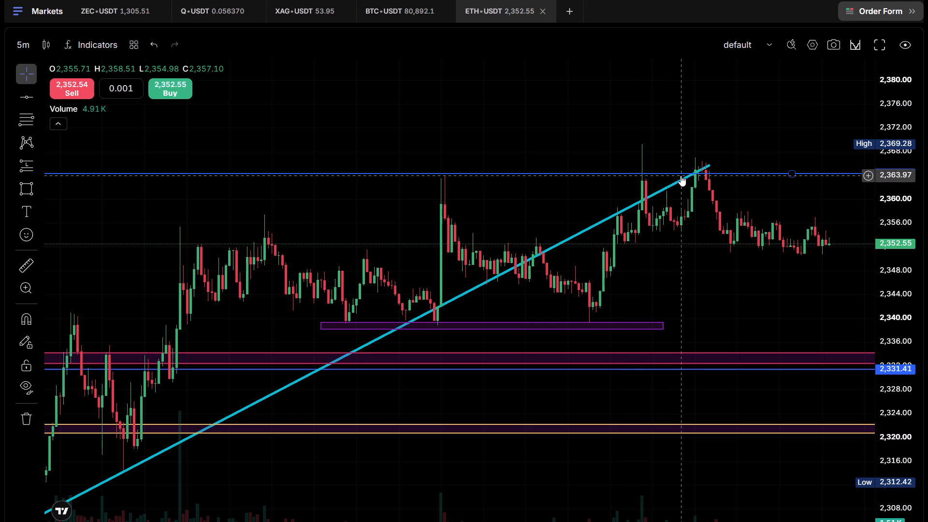
{"action": "left_click_drag", "start_coordinate": [779, 304], "coordinate": [691, 299]}
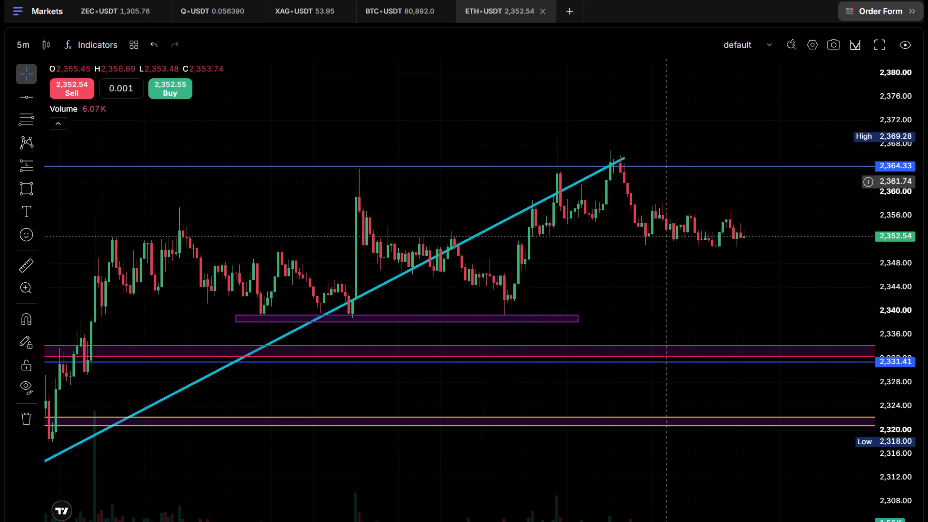
{"action": "left_click_drag", "start_coordinate": [783, 281], "coordinate": [750, 285]}
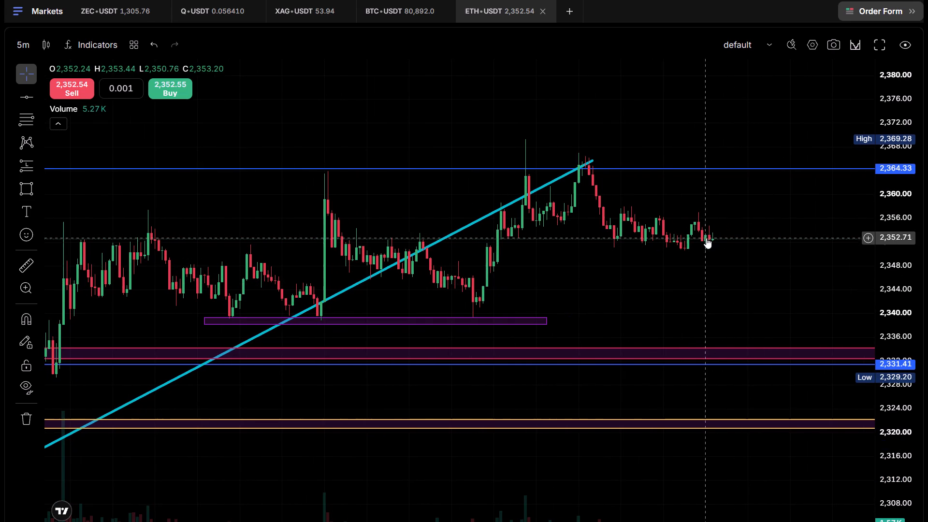
{"action": "scroll", "coordinate": [733, 333], "scroll_direction": "down", "scroll_amount": 4}
{"action": "left_click_drag", "start_coordinate": [767, 324], "coordinate": [714, 321]}
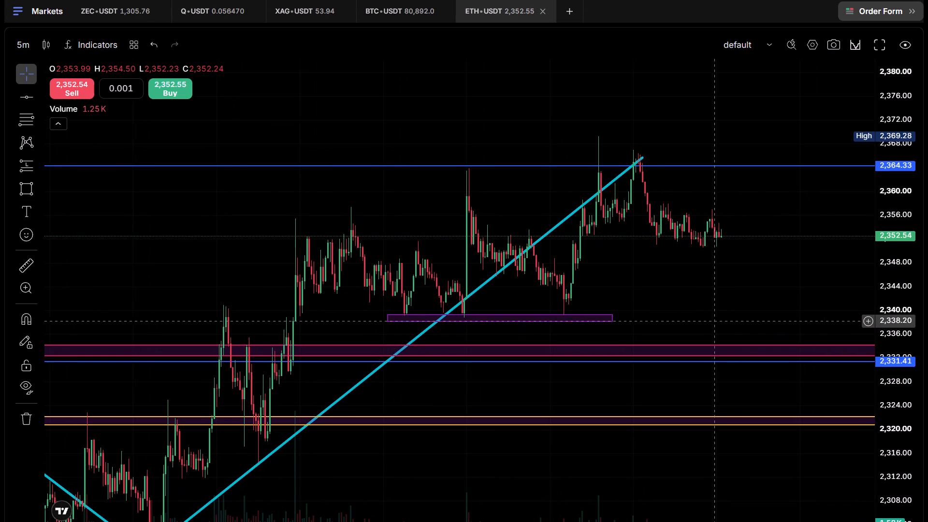
{"action": "left_click_drag", "start_coordinate": [714, 321], "coordinate": [714, 321]}
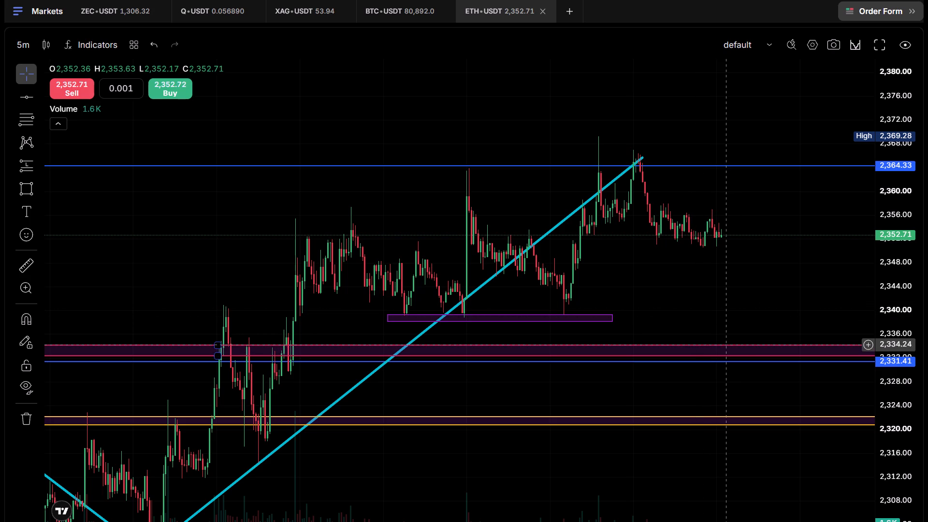
Examine the wider swing structure across the earlier peaks and lows, from the 2,364.33 line down to the 2,297.13 support.
{"action": "scroll", "coordinate": [724, 347], "scroll_direction": "down", "scroll_amount": 5}
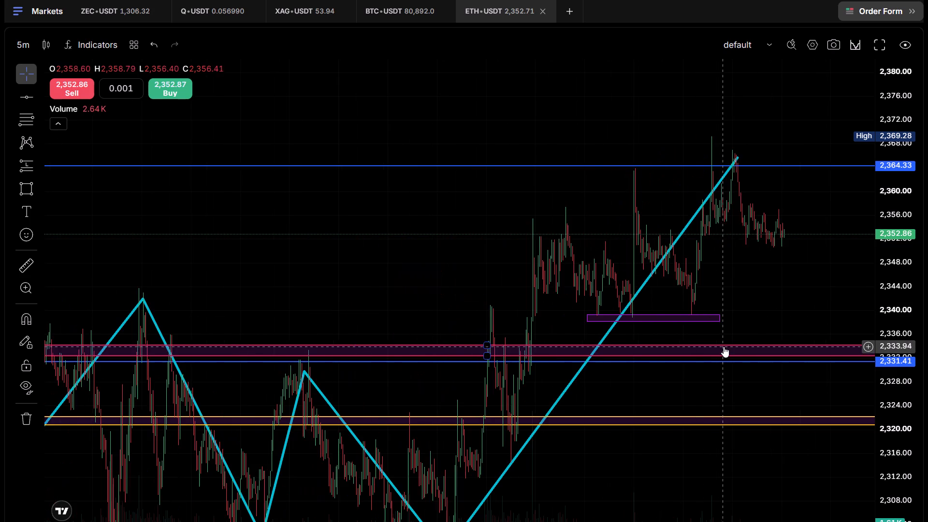
{"action": "left_click_drag", "start_coordinate": [754, 382], "coordinate": [661, 300]}
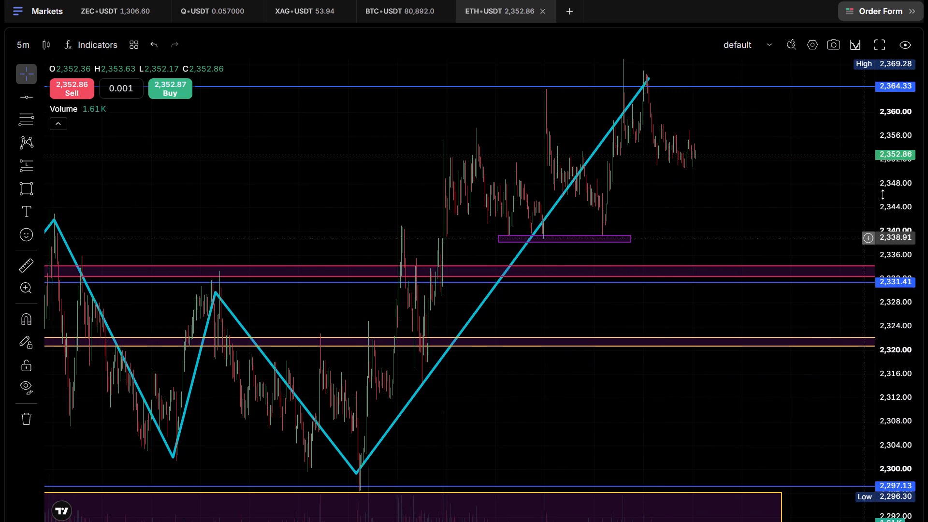
{"action": "left_click_drag", "start_coordinate": [883, 194], "coordinate": [886, 317]}
{"action": "left_click_drag", "start_coordinate": [491, 377], "coordinate": [798, 386]}
{"action": "left_click_drag", "start_coordinate": [282, 381], "coordinate": [519, 392]}
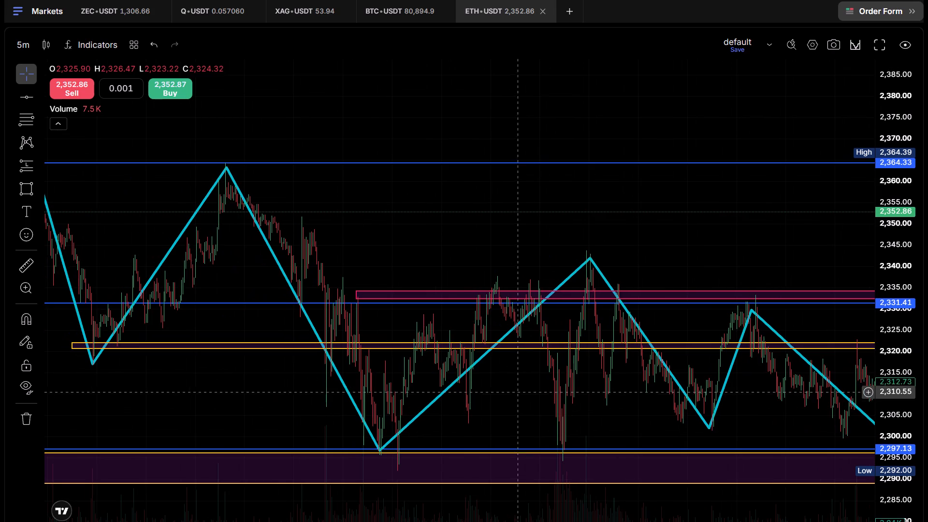
{"action": "left_click_drag", "start_coordinate": [461, 438], "coordinate": [147, 376]}
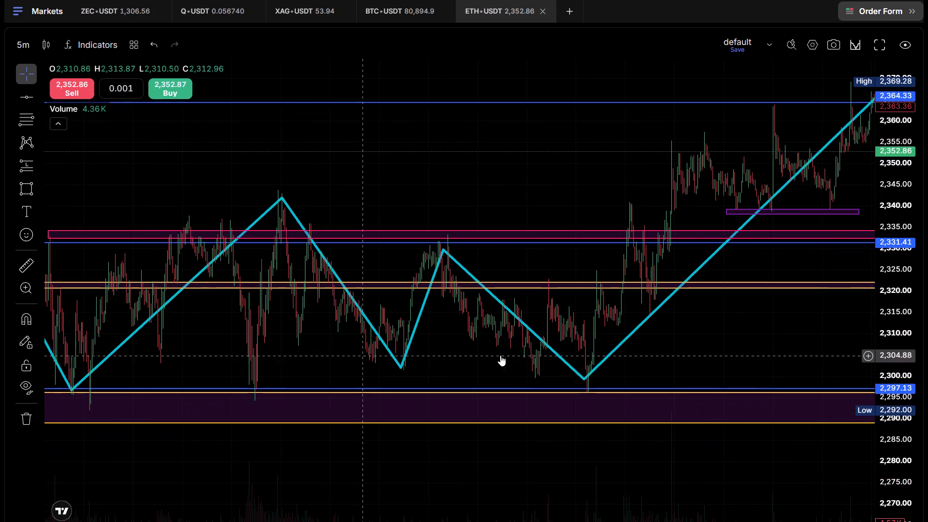
{"action": "left_click_drag", "start_coordinate": [850, 379], "coordinate": [465, 397]}
{"action": "left_click_drag", "start_coordinate": [450, 355], "coordinate": [741, 411]}
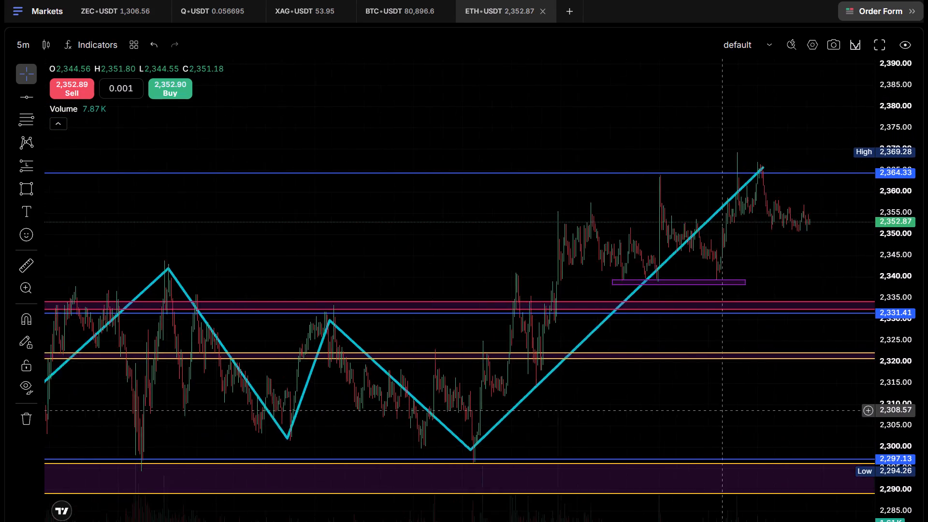
{"action": "left_click_drag", "start_coordinate": [741, 411], "coordinate": [862, 397]}
{"action": "left_click_drag", "start_coordinate": [224, 390], "coordinate": [681, 398]}
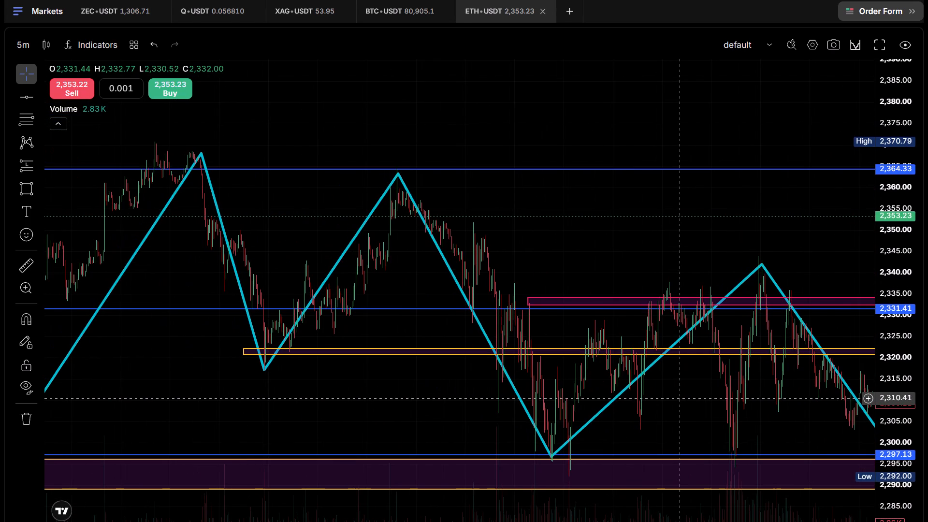
{"action": "left_click_drag", "start_coordinate": [681, 398], "coordinate": [173, 366]}
{"action": "left_click_drag", "start_coordinate": [744, 370], "coordinate": [873, 368]}
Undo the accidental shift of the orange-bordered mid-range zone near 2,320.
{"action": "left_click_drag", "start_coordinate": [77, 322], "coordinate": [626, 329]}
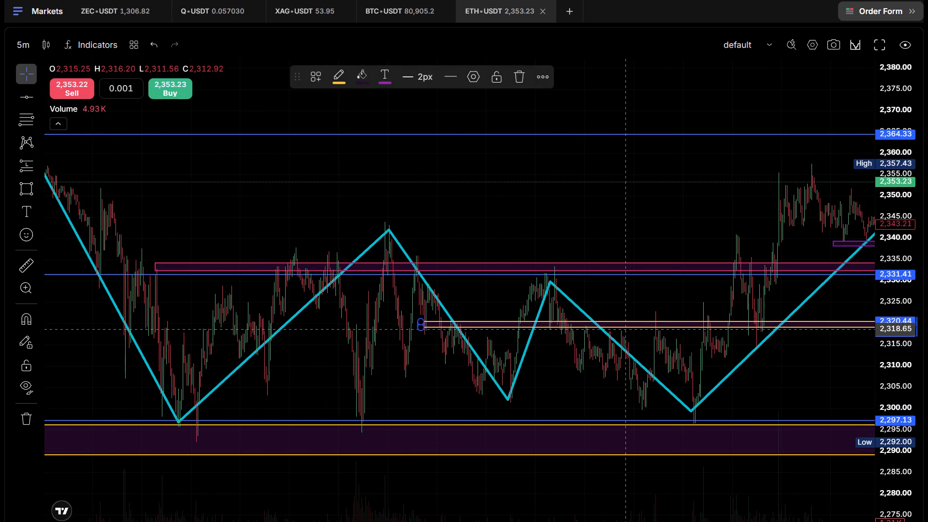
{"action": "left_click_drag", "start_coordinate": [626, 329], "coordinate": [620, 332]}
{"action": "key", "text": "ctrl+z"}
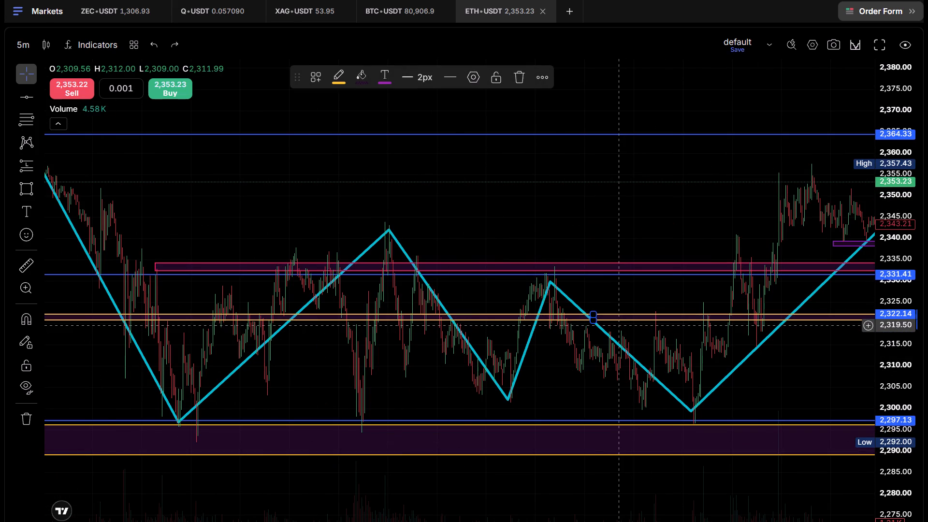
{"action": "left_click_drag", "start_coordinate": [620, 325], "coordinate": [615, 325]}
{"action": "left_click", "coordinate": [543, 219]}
Examine the swing legs across the earlier peaks and lows between the 2,364.33 line and the 2,297.13 support.
{"action": "left_click_drag", "start_coordinate": [104, 364], "coordinate": [176, 368]}
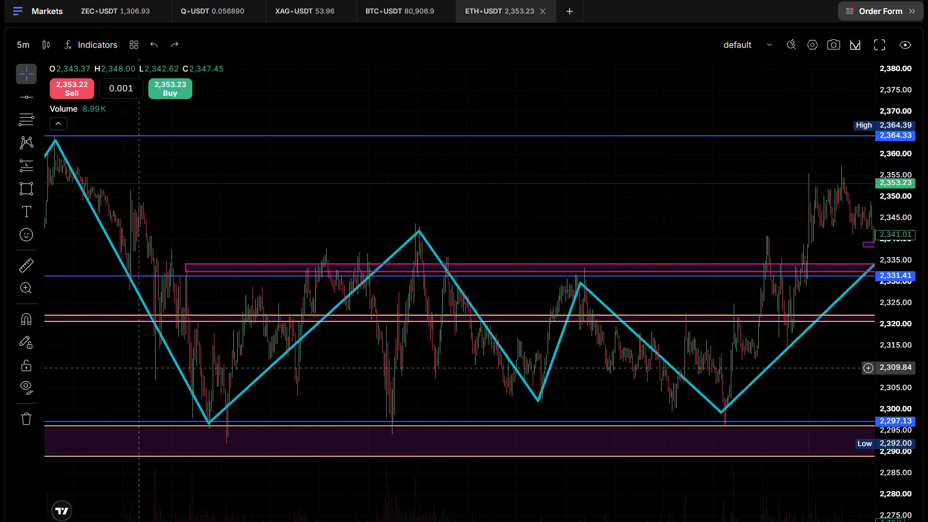
{"action": "left_click_drag", "start_coordinate": [176, 368], "coordinate": [518, 370]}
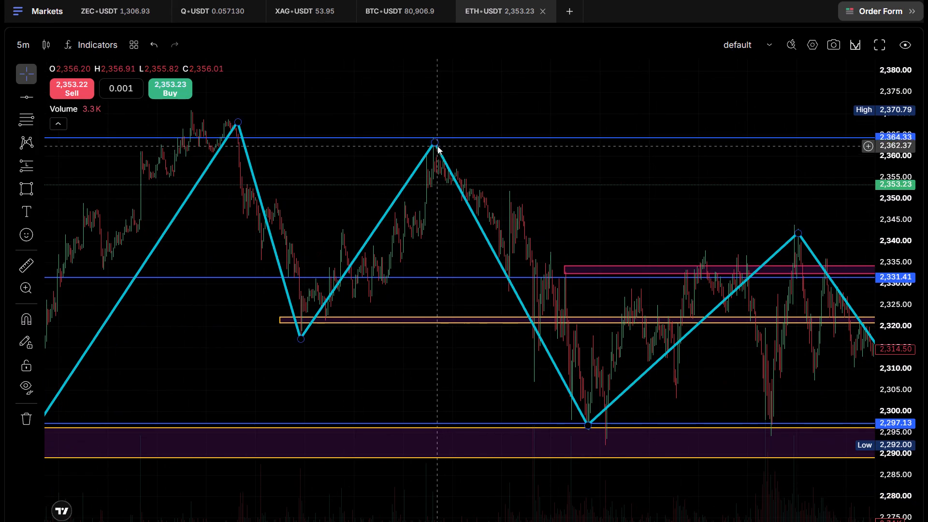
{"action": "left_click_drag", "start_coordinate": [469, 396], "coordinate": [311, 354]}
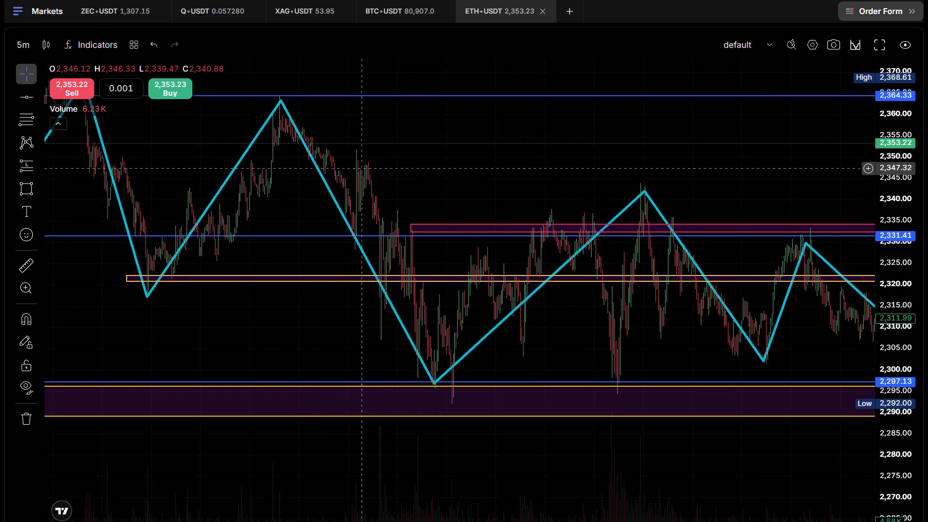
{"action": "left_click_drag", "start_coordinate": [636, 474], "coordinate": [379, 458]}
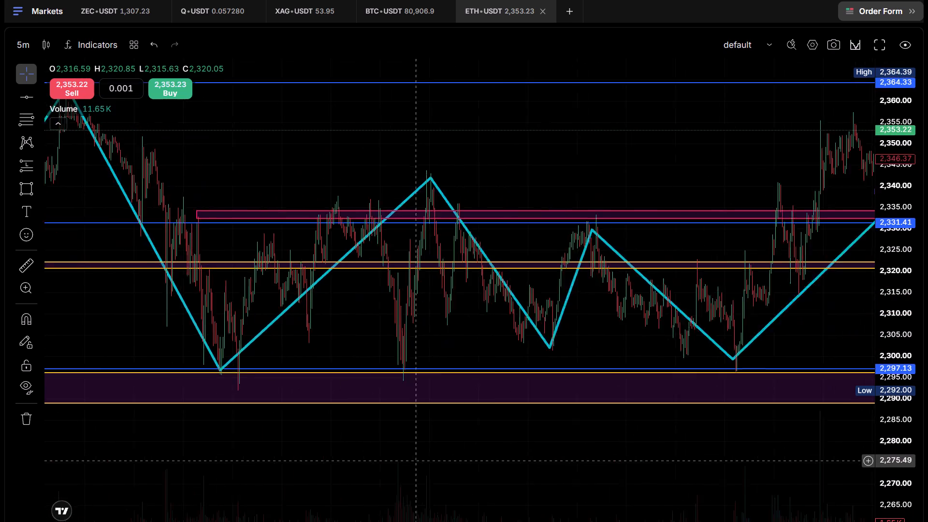
{"action": "left_click_drag", "start_coordinate": [379, 458], "coordinate": [250, 446]}
{"action": "left_click_drag", "start_coordinate": [628, 452], "coordinate": [250, 497]}
{"action": "left_click_drag", "start_coordinate": [640, 341], "coordinate": [640, 444]}
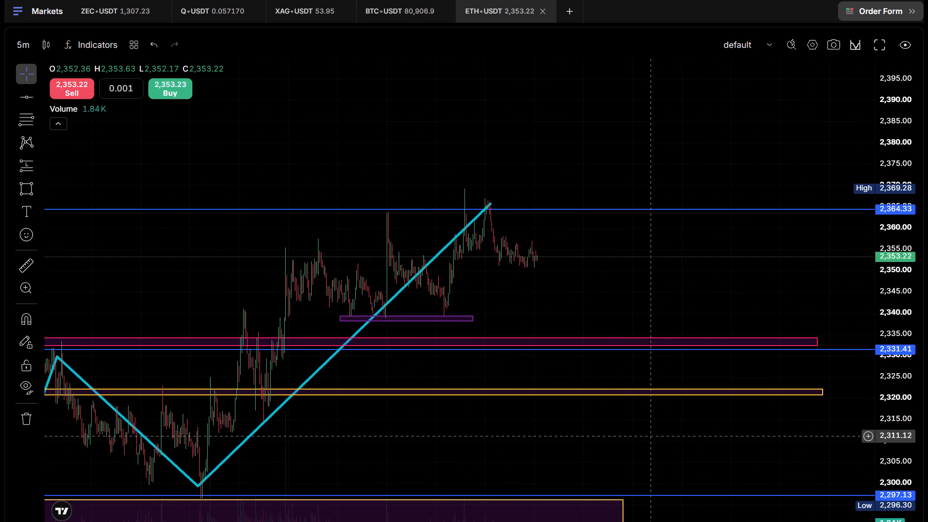
Examine the recent rally and pullback between the 2,364.33 line, the small purple zone and the 2,331.41 level.
{"action": "scroll", "coordinate": [569, 282], "scroll_direction": "up", "scroll_amount": 2}
{"action": "left_click_drag", "start_coordinate": [533, 298], "coordinate": [610, 325]}
{"action": "scroll", "coordinate": [660, 315], "scroll_direction": "up", "scroll_amount": 2}
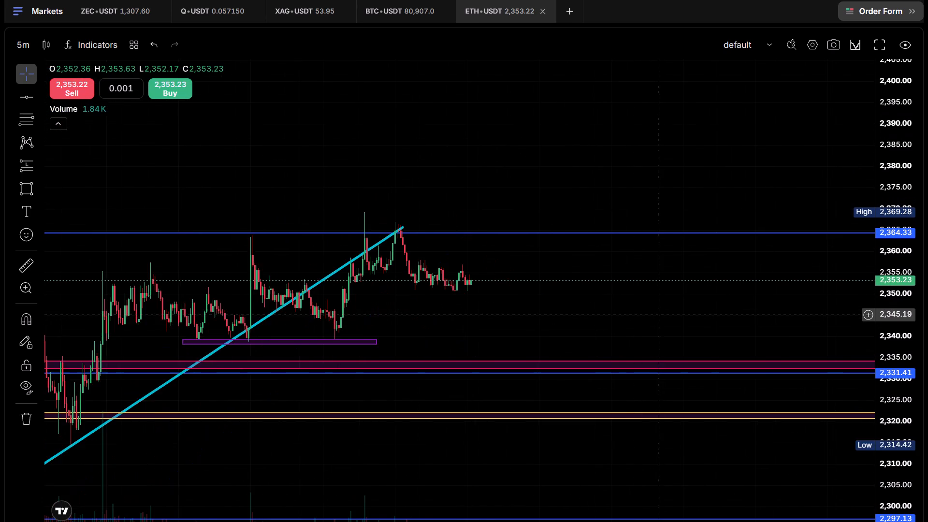
{"action": "scroll", "coordinate": [660, 315], "scroll_direction": "down", "scroll_amount": 3}
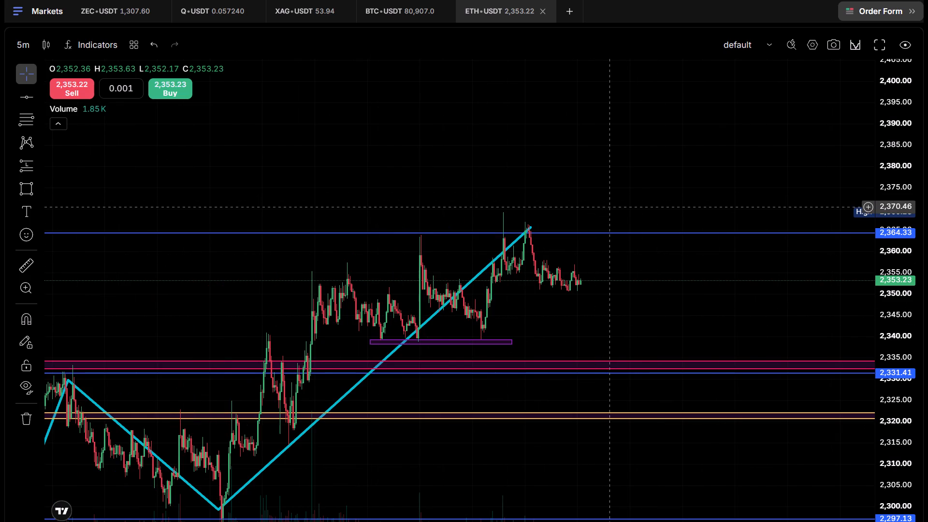
{"action": "left_click_drag", "start_coordinate": [889, 258], "coordinate": [907, 203]}
{"action": "scroll", "coordinate": [629, 324], "scroll_direction": "up", "scroll_amount": 2}
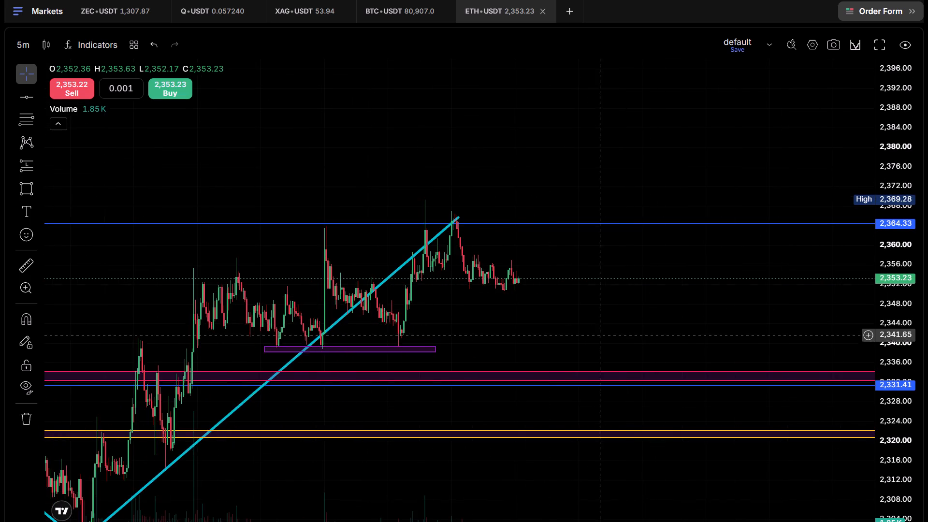
{"action": "left_click_drag", "start_coordinate": [529, 337], "coordinate": [698, 347]}
{"action": "scroll", "coordinate": [704, 341], "scroll_direction": "up", "scroll_amount": 2}
{"action": "left_click_drag", "start_coordinate": [636, 331], "coordinate": [668, 279]}
{"action": "scroll", "coordinate": [702, 300], "scroll_direction": "up", "scroll_amount": 3}
{"action": "left_click_drag", "start_coordinate": [555, 309], "coordinate": [827, 325]}
{"action": "left_click_drag", "start_coordinate": [803, 310], "coordinate": [760, 315]}
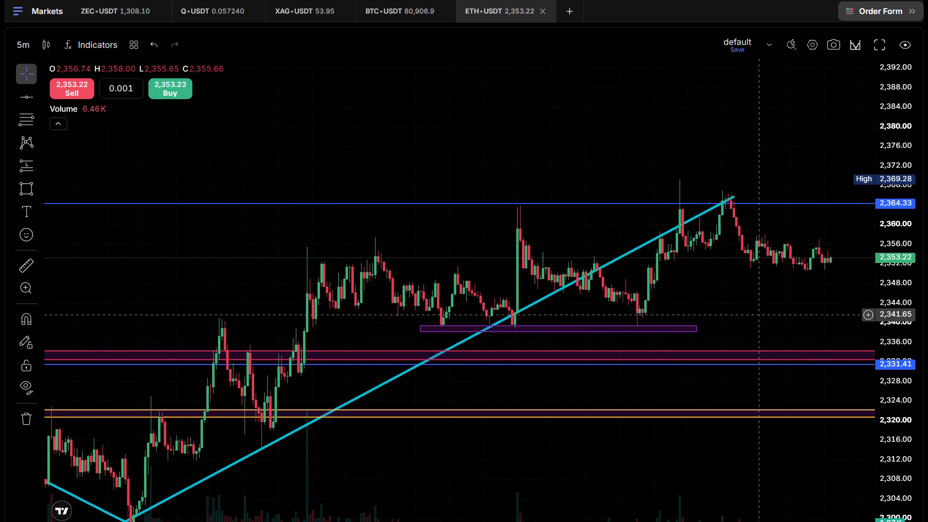
{"action": "left_click_drag", "start_coordinate": [760, 315], "coordinate": [725, 278]}
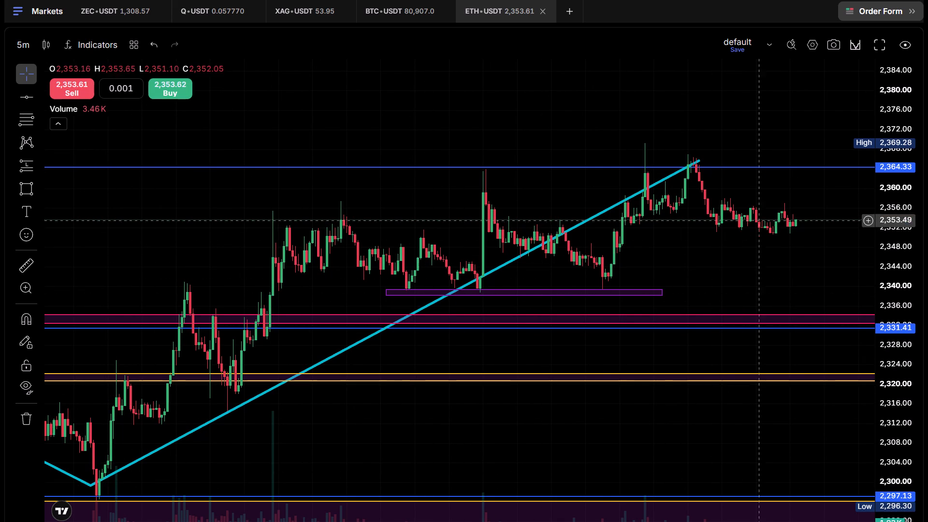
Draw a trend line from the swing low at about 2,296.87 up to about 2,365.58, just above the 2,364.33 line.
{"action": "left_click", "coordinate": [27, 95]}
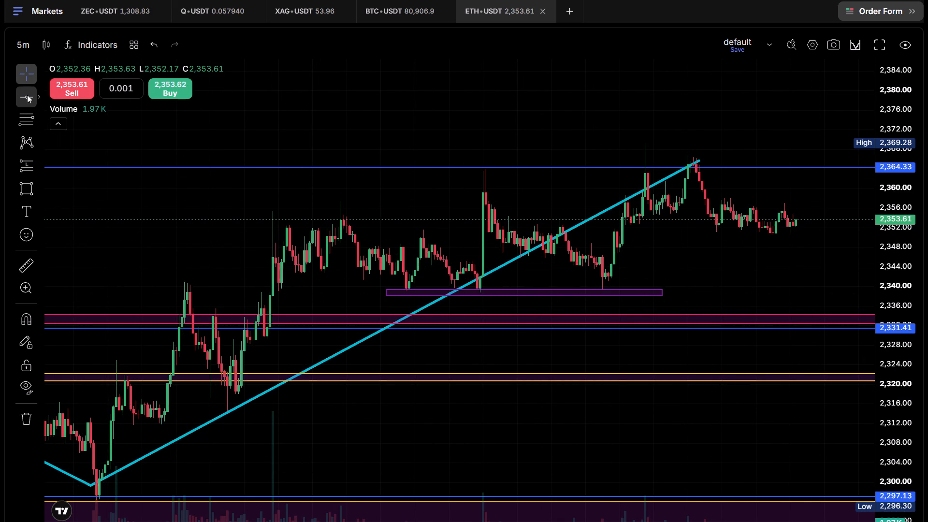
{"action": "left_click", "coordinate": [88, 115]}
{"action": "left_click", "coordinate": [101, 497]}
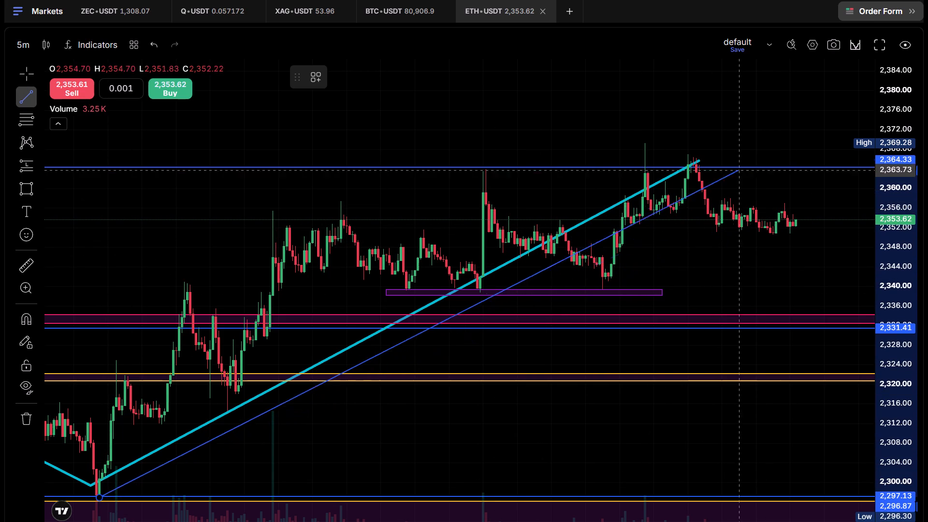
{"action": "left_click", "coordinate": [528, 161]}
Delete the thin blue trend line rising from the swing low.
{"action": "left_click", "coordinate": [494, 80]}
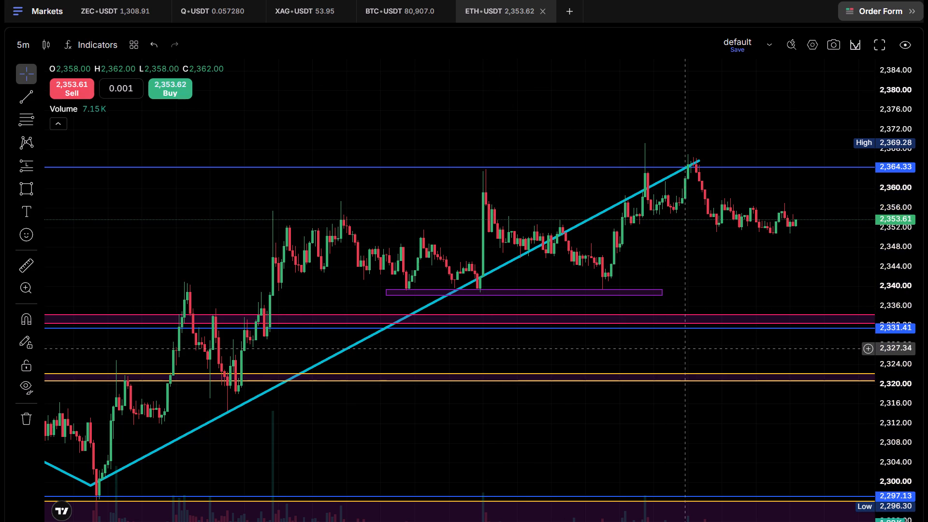
Examine the full range and the latest upswing relative to the marked zones, from the 2,297.13 support to the 2,364.33 line.
{"action": "left_click_drag", "start_coordinate": [797, 284], "coordinate": [697, 282]}
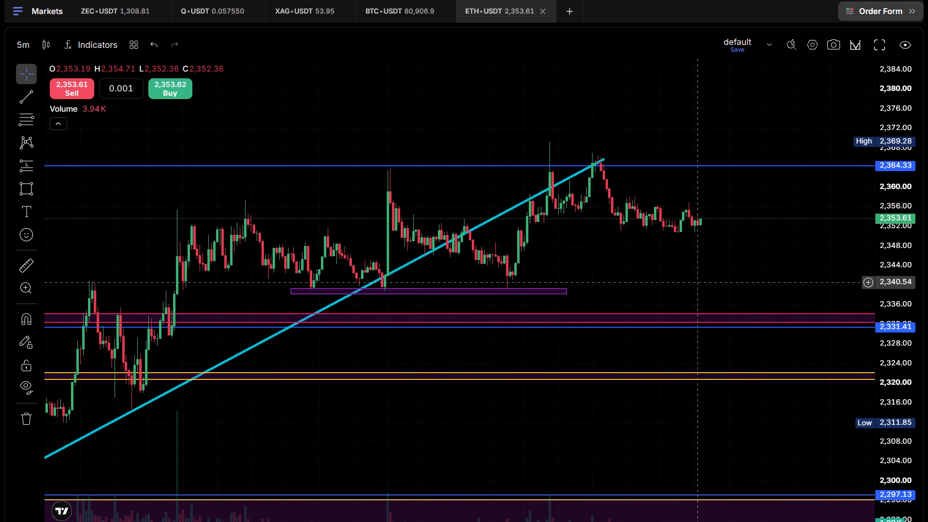
{"action": "scroll", "coordinate": [569, 398], "scroll_direction": "down", "scroll_amount": 10}
{"action": "scroll", "coordinate": [572, 397], "scroll_direction": "up", "scroll_amount": 2}
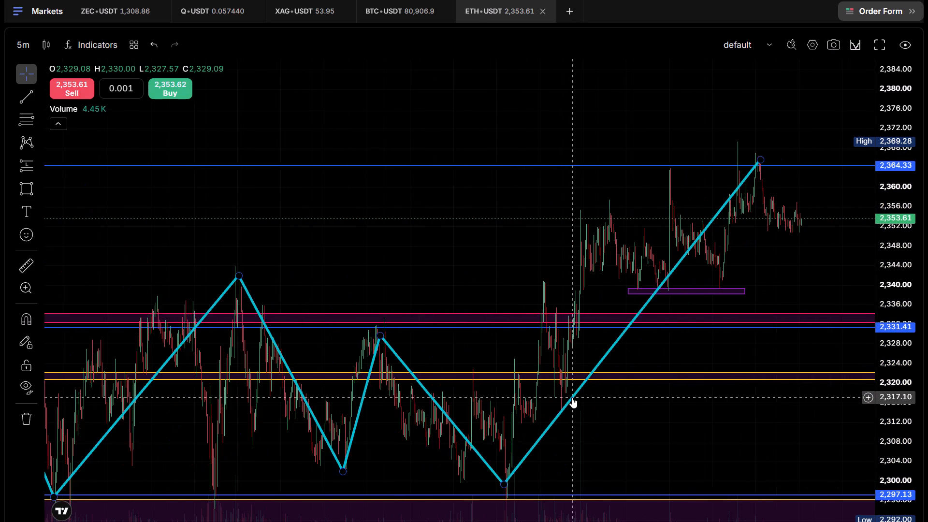
{"action": "scroll", "coordinate": [572, 397], "scroll_direction": "down", "scroll_amount": 3}
{"action": "left_click_drag", "start_coordinate": [683, 417], "coordinate": [720, 313]}
{"action": "left_click_drag", "start_coordinate": [913, 117], "coordinate": [879, 333]}
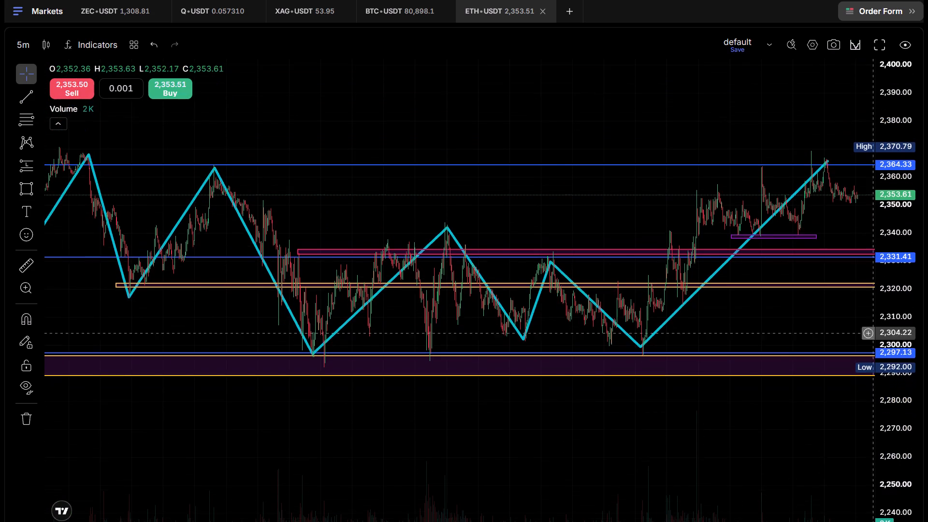
{"action": "scroll", "coordinate": [699, 360], "scroll_direction": "up", "scroll_amount": 3}
{"action": "left_click_drag", "start_coordinate": [728, 321], "coordinate": [650, 374]}
{"action": "scroll", "coordinate": [648, 373], "scroll_direction": "up", "scroll_amount": 2}
{"action": "left_click_drag", "start_coordinate": [636, 370], "coordinate": [681, 377]}
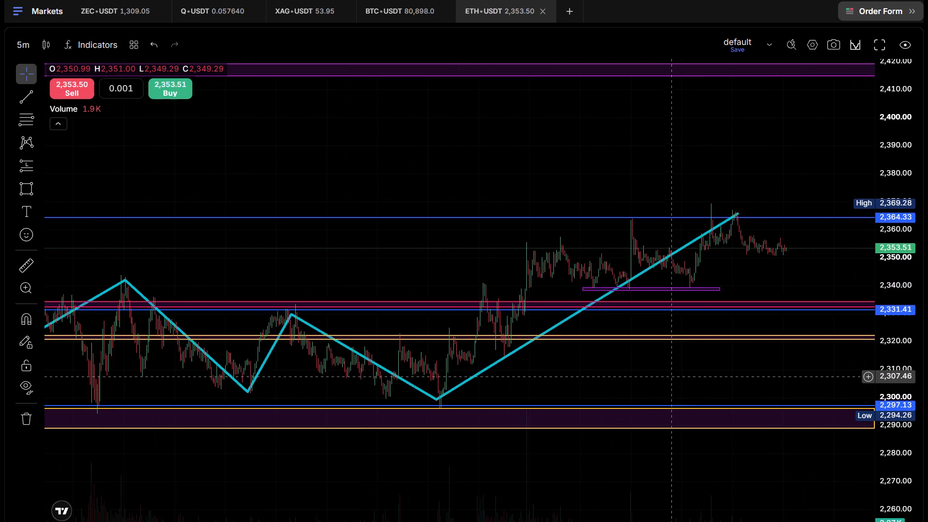
{"action": "left_click_drag", "start_coordinate": [681, 377], "coordinate": [691, 377]}
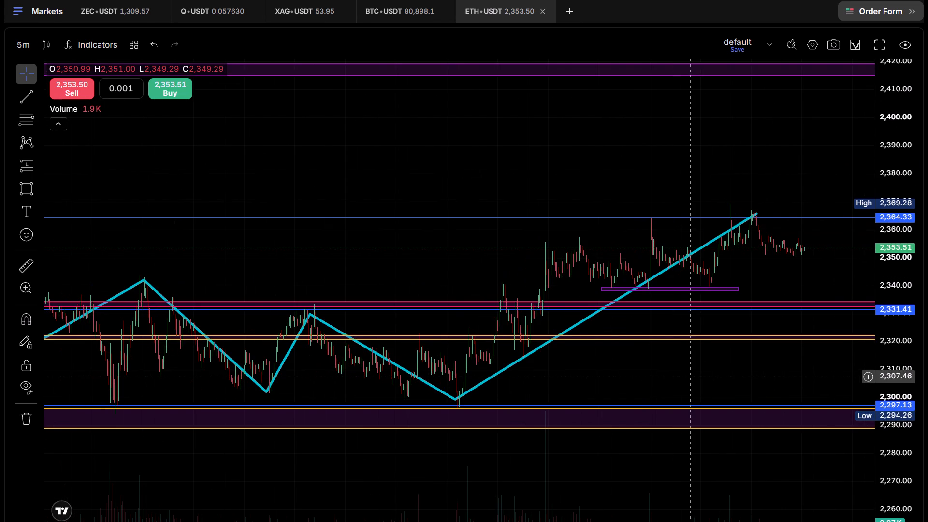
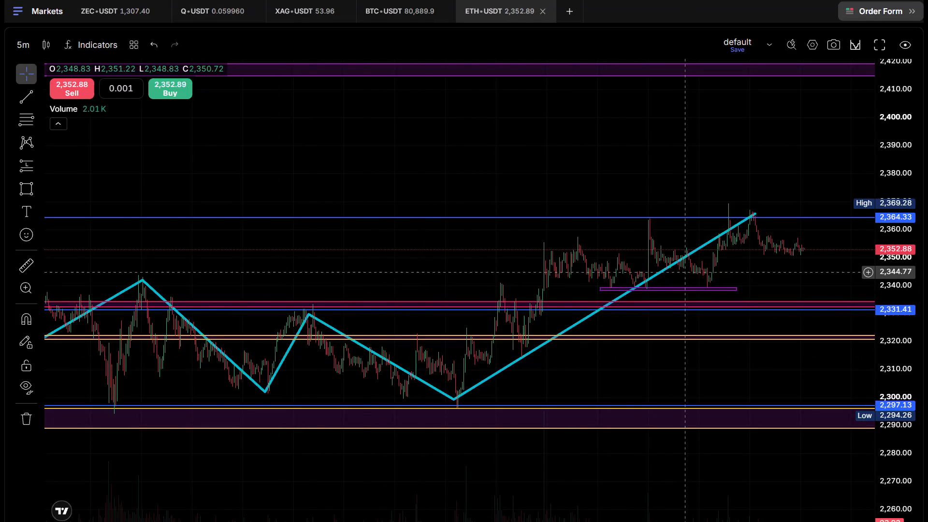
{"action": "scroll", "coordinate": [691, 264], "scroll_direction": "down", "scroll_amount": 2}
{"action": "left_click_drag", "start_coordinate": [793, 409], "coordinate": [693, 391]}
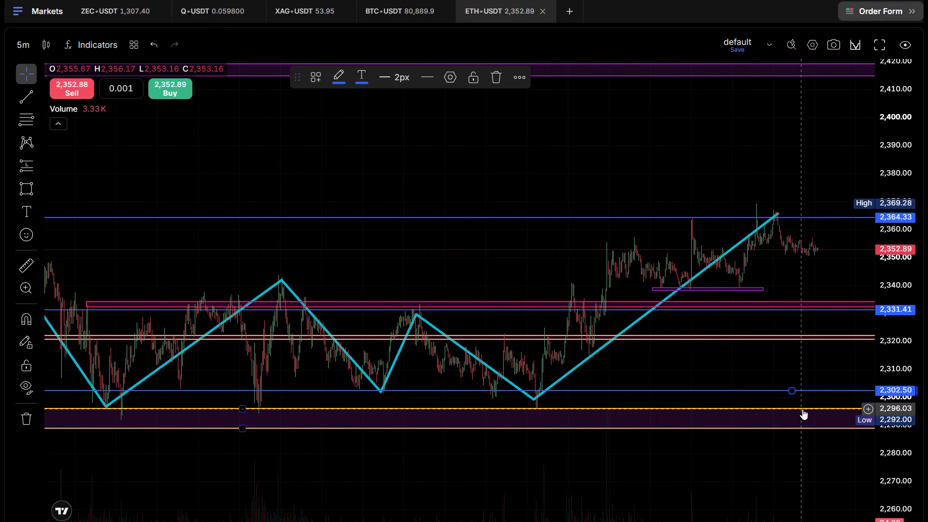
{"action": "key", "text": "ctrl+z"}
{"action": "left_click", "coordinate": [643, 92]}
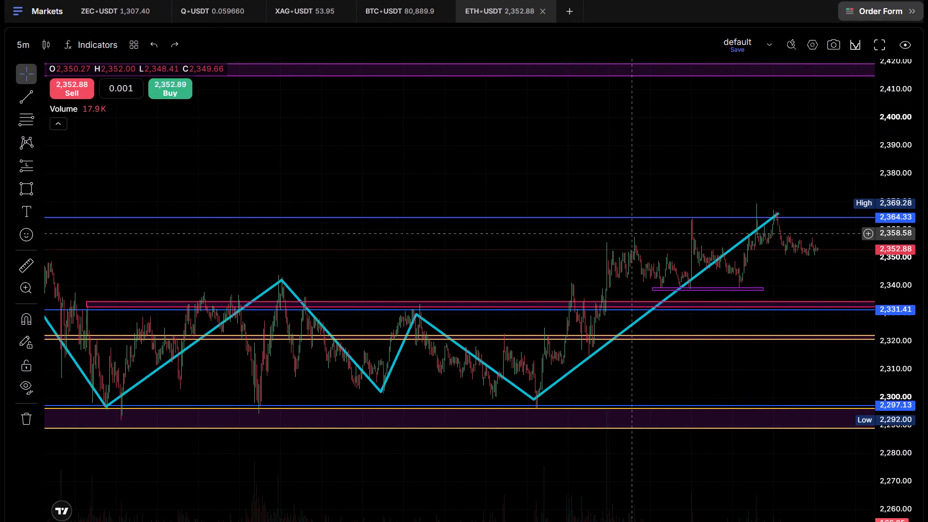
Examine the wider swing structure from the 2,281.22 low up to the 2,364.33 line and the latest pullback.
{"action": "scroll", "coordinate": [629, 147], "scroll_direction": "down", "scroll_amount": 7}
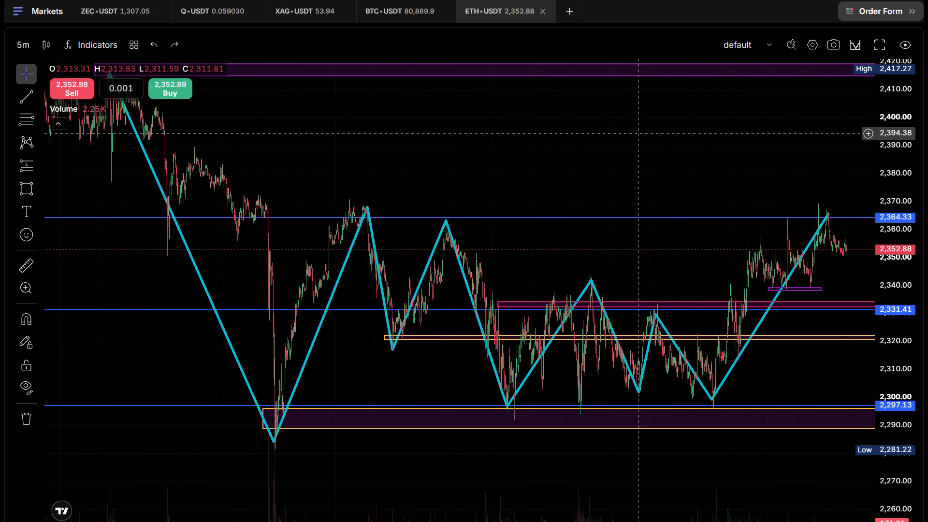
{"action": "scroll", "coordinate": [675, 237], "scroll_direction": "up", "scroll_amount": 3}
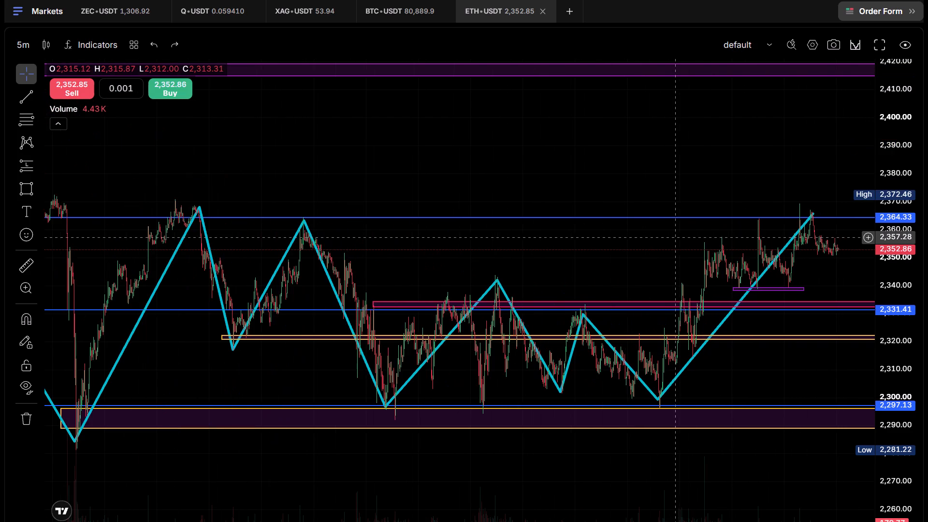
{"action": "left_click_drag", "start_coordinate": [735, 150], "coordinate": [598, 166]}
{"action": "left_click_drag", "start_coordinate": [693, 175], "coordinate": [634, 174]}
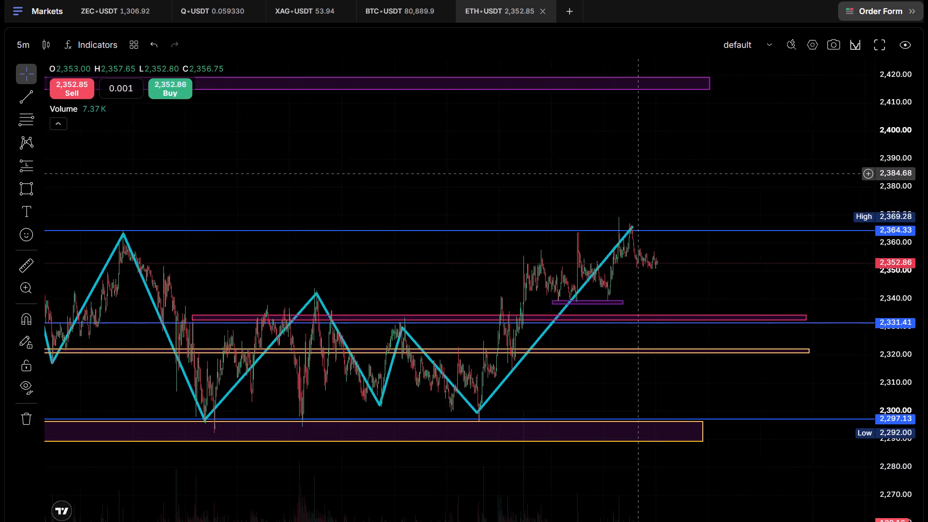
{"action": "left_click_drag", "start_coordinate": [634, 174], "coordinate": [625, 174]}
{"action": "left_click_drag", "start_coordinate": [703, 175], "coordinate": [574, 180]}
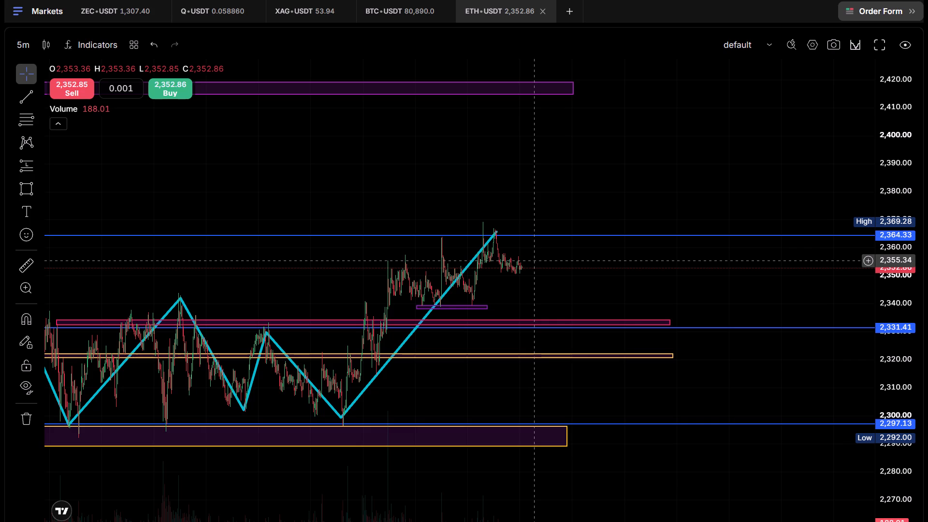
Search the indicators for SUP and add the SuperTrend indicator to the chart.
{"action": "left_click", "coordinate": [85, 47]}
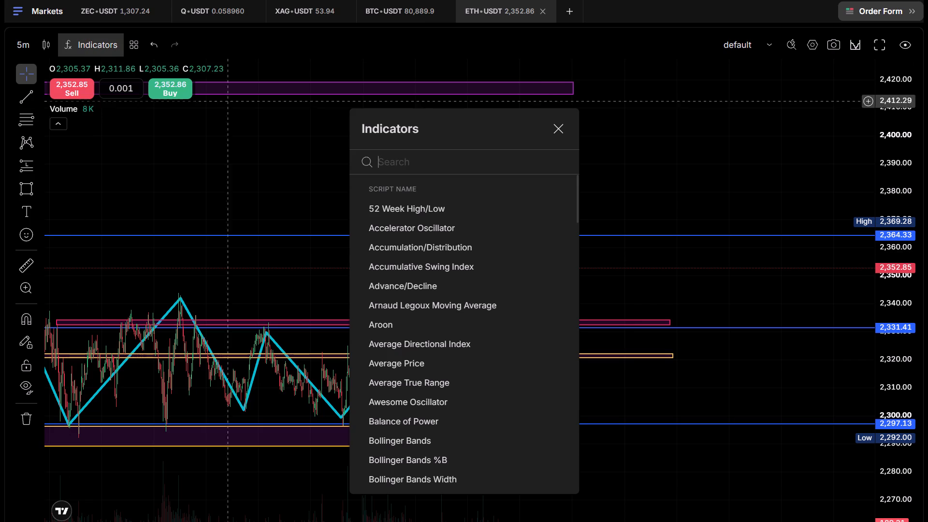
{"action": "left_click", "coordinate": [412, 162]}
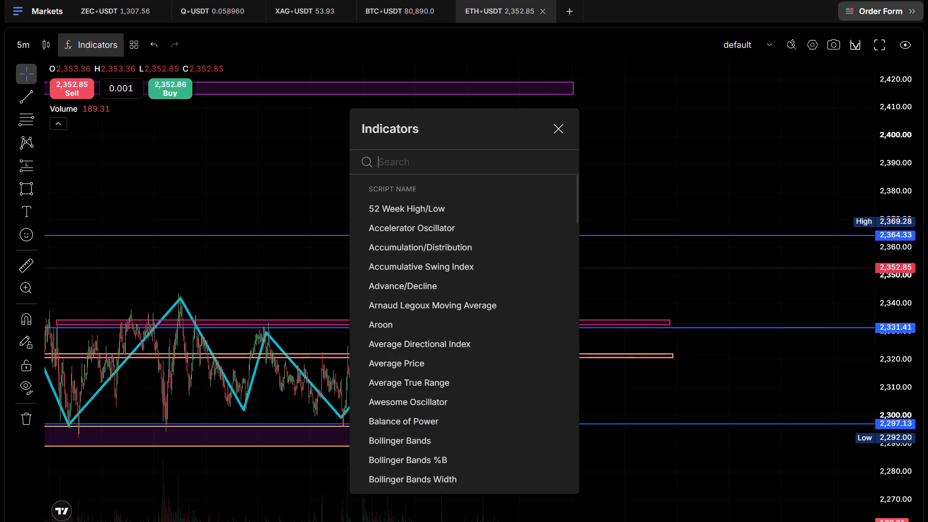
{"action": "type", "text": "SUP"}
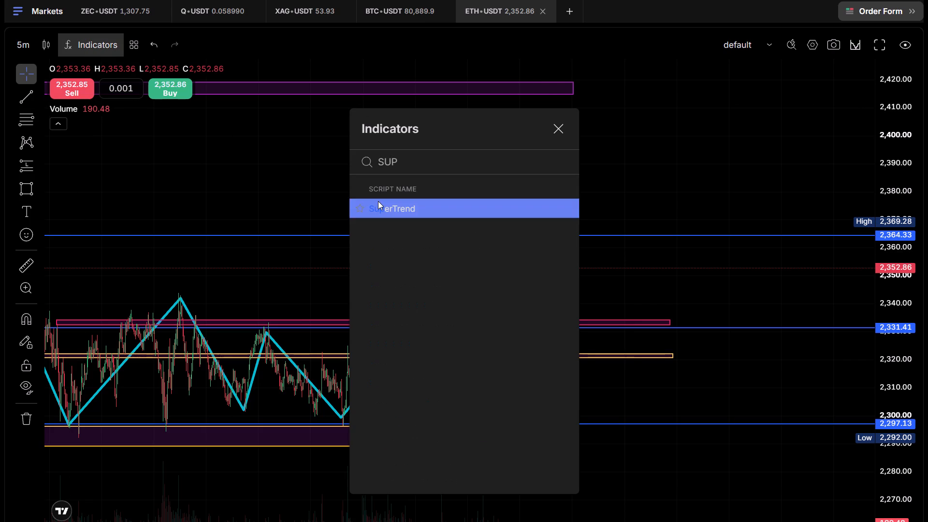
{"action": "left_click", "coordinate": [378, 201]}
{"action": "left_click", "coordinate": [550, 134]}
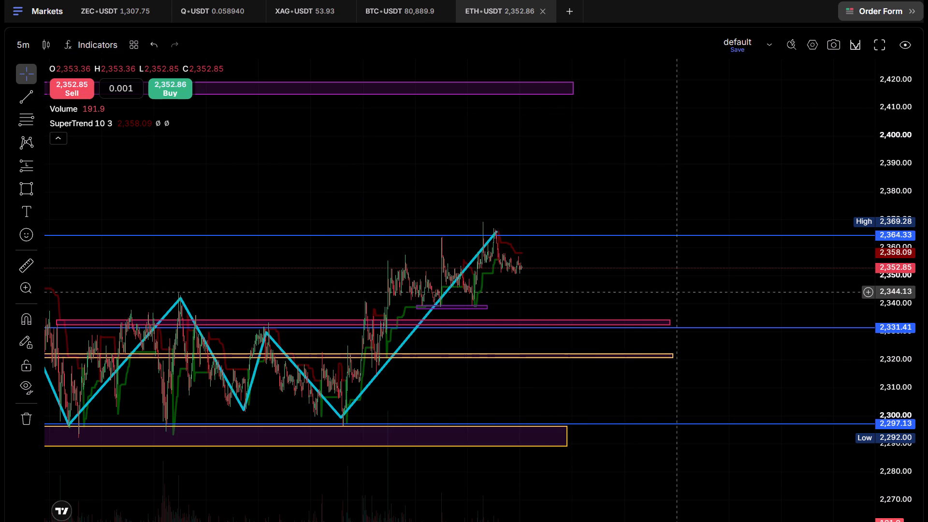
Examine the SuperTrend bands along the latest rally and pullback between the 2,331.41 and 2,364.33 lines.
{"action": "left_click_drag", "start_coordinate": [598, 270], "coordinate": [603, 270]}
{"action": "left_click", "coordinate": [591, 202]}
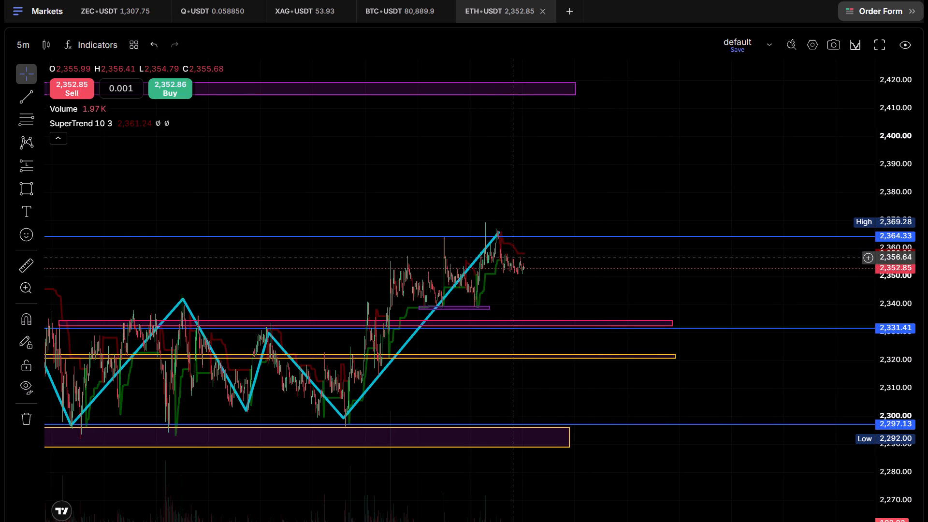
{"action": "left_click", "coordinate": [664, 166]}
{"action": "left_click_drag", "start_coordinate": [642, 177], "coordinate": [697, 176]}
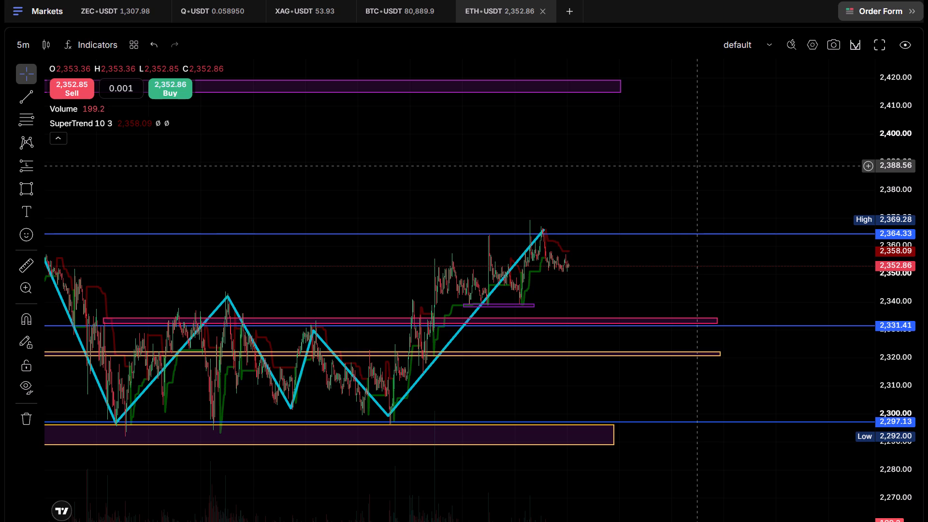
{"action": "left_click_drag", "start_coordinate": [551, 366], "coordinate": [691, 363]}
{"action": "scroll", "coordinate": [716, 229], "scroll_direction": "up", "scroll_amount": 9}
{"action": "left_click_drag", "start_coordinate": [612, 267], "coordinate": [769, 286]}
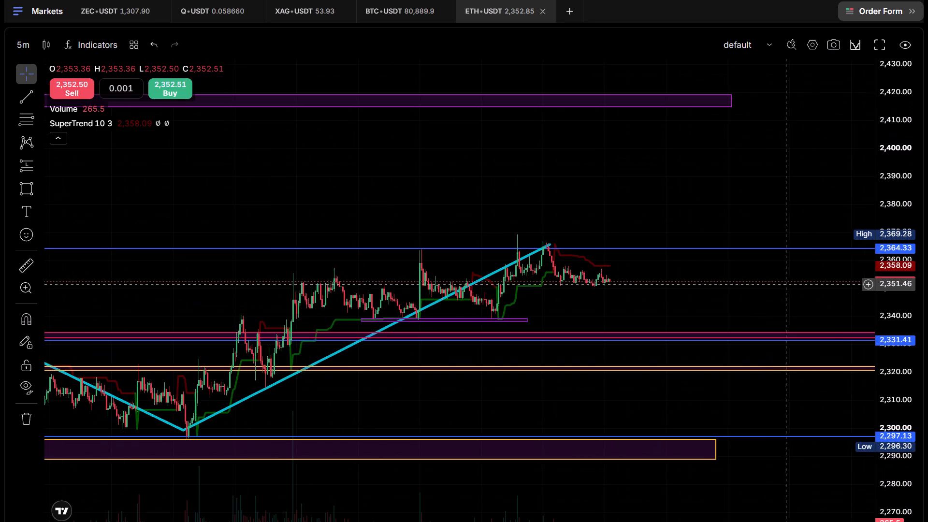
{"action": "left_click_drag", "start_coordinate": [902, 291], "coordinate": [891, 112]}
{"action": "left_click_drag", "start_coordinate": [671, 266], "coordinate": [738, 266]}
{"action": "left_click_drag", "start_coordinate": [888, 267], "coordinate": [879, 194]}
{"action": "left_click_drag", "start_coordinate": [737, 261], "coordinate": [707, 232]}
{"action": "left_click_drag", "start_coordinate": [888, 228], "coordinate": [900, 167]}
{"action": "left_click_drag", "start_coordinate": [719, 244], "coordinate": [757, 248]}
{"action": "scroll", "coordinate": [756, 246], "scroll_direction": "up", "scroll_amount": 4}
{"action": "left_click_drag", "start_coordinate": [630, 289], "coordinate": [725, 319]}
{"action": "scroll", "coordinate": [761, 306], "scroll_direction": "down", "scroll_amount": 2}
{"action": "left_click_drag", "start_coordinate": [762, 305], "coordinate": [728, 280]}
{"action": "left_click", "coordinate": [704, 138]}
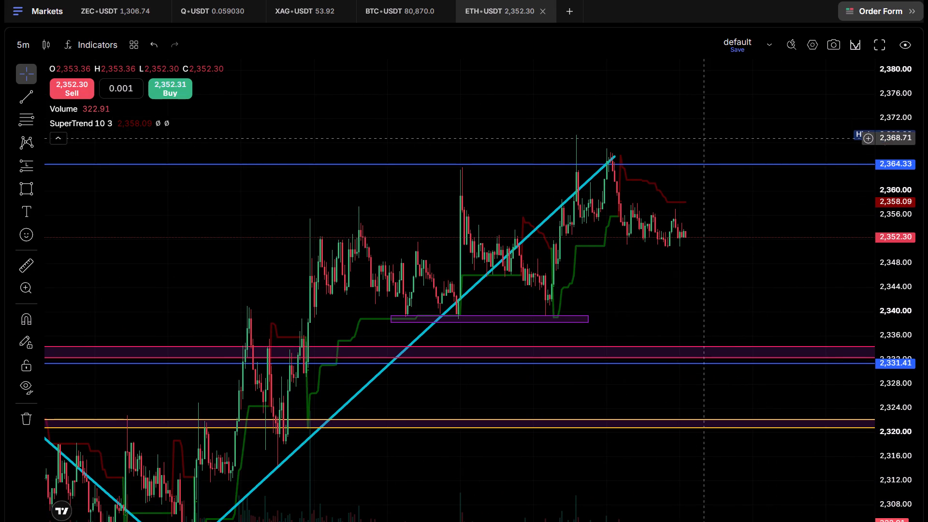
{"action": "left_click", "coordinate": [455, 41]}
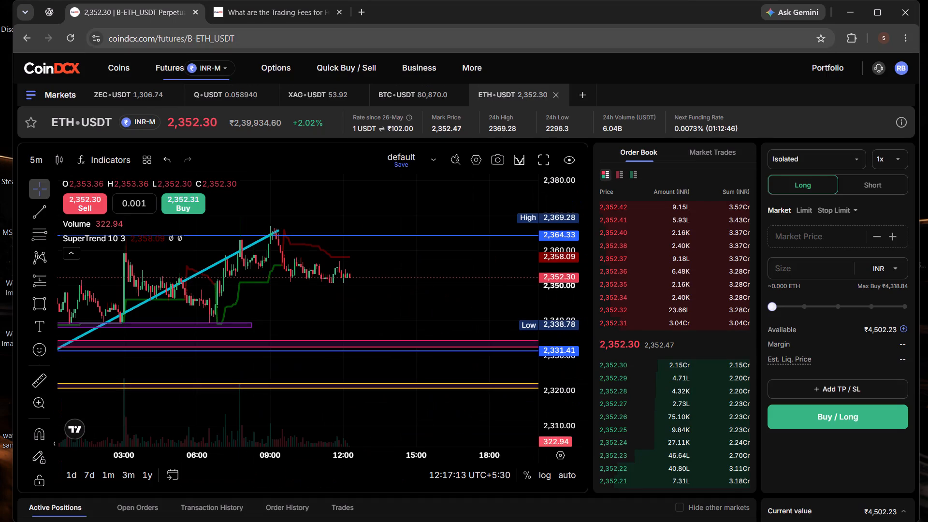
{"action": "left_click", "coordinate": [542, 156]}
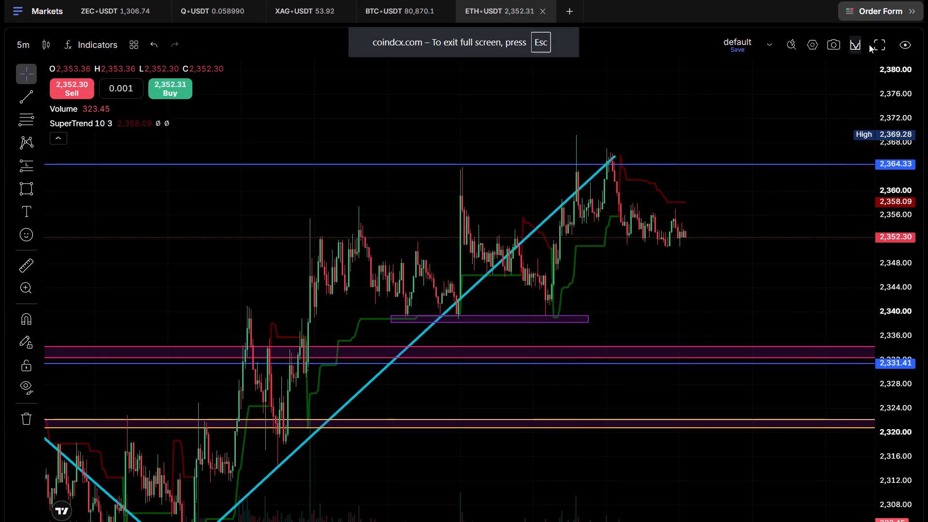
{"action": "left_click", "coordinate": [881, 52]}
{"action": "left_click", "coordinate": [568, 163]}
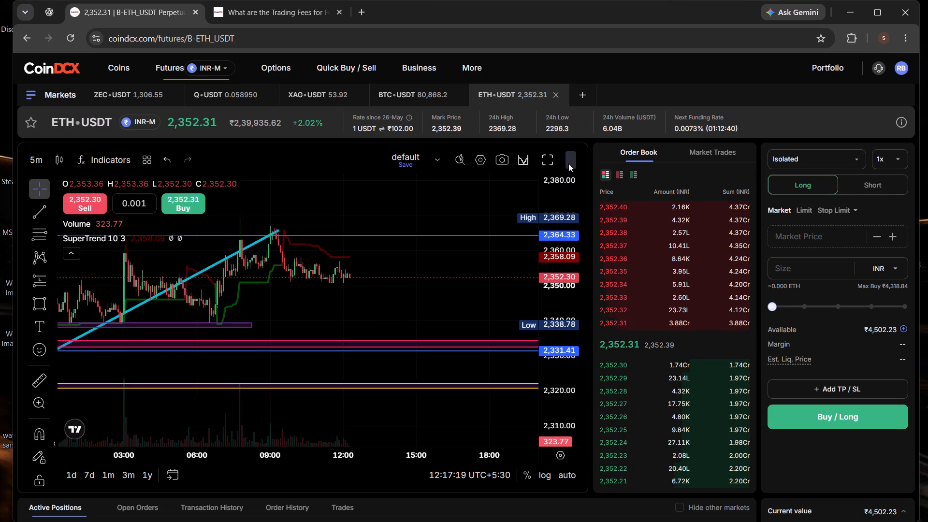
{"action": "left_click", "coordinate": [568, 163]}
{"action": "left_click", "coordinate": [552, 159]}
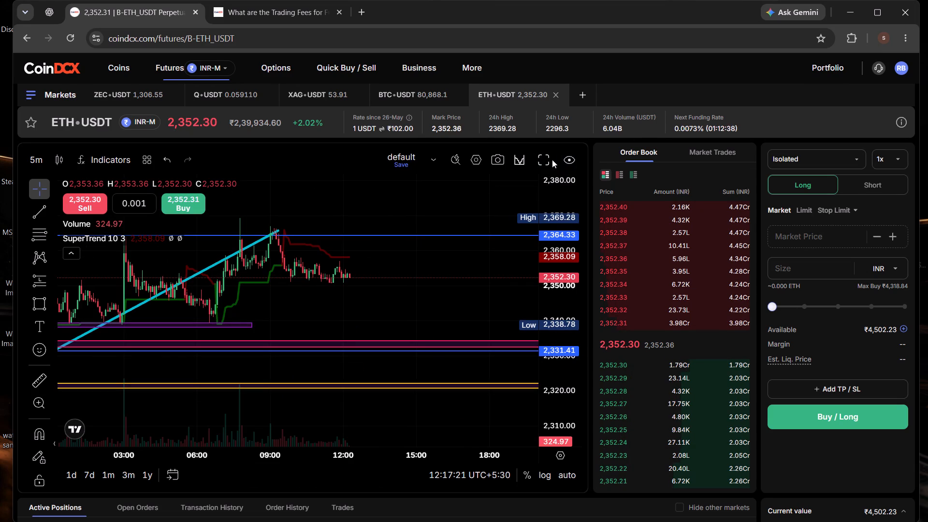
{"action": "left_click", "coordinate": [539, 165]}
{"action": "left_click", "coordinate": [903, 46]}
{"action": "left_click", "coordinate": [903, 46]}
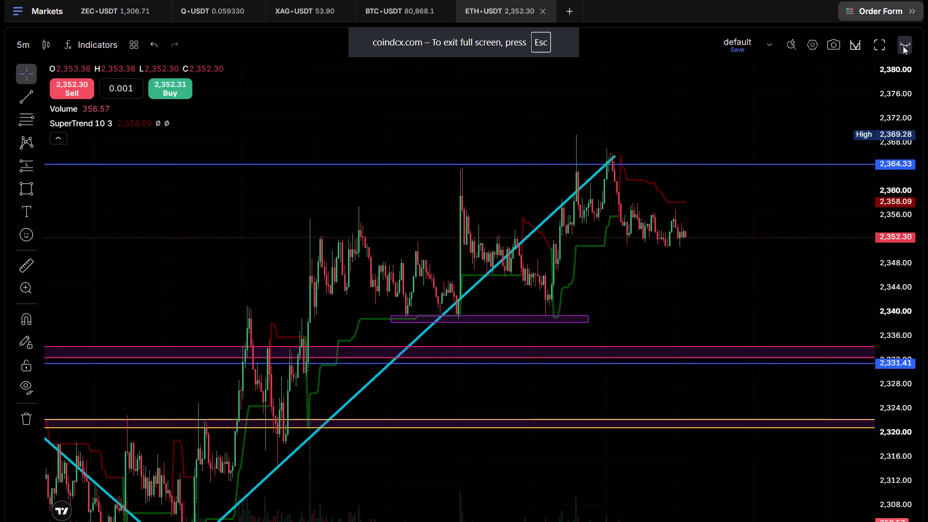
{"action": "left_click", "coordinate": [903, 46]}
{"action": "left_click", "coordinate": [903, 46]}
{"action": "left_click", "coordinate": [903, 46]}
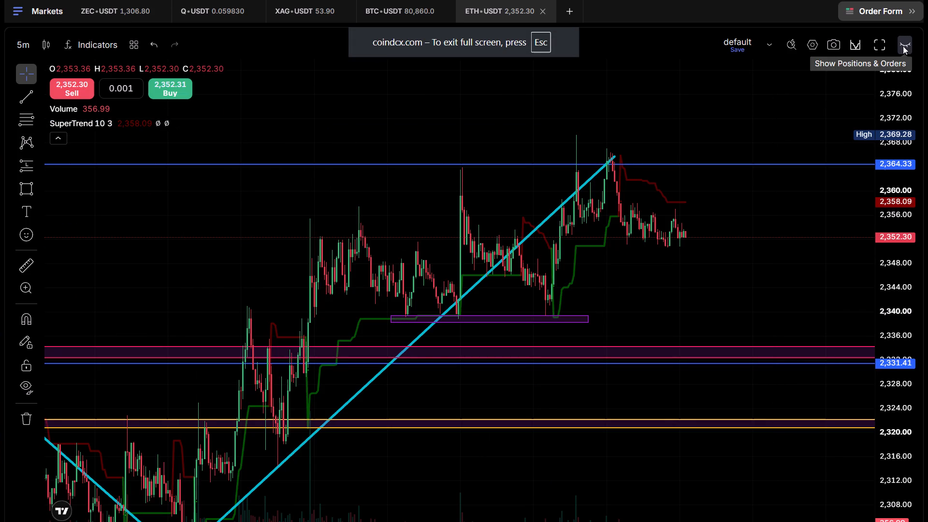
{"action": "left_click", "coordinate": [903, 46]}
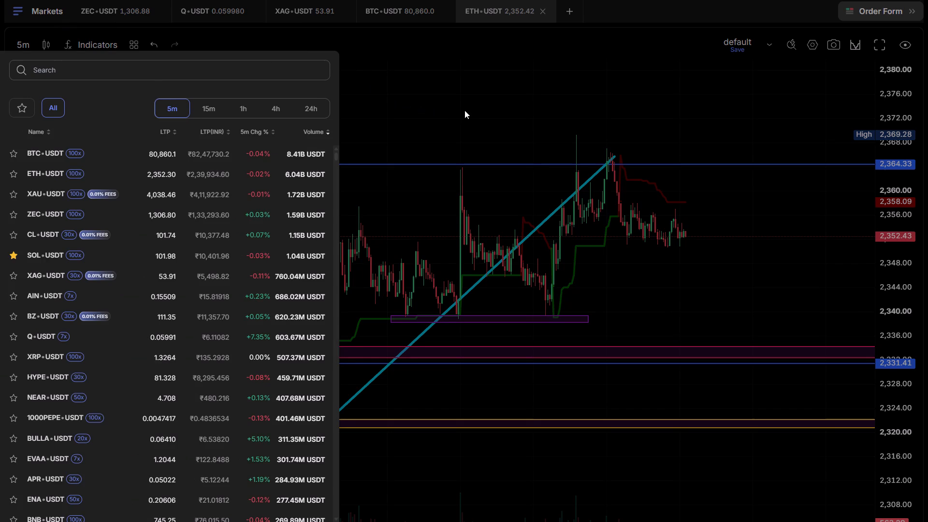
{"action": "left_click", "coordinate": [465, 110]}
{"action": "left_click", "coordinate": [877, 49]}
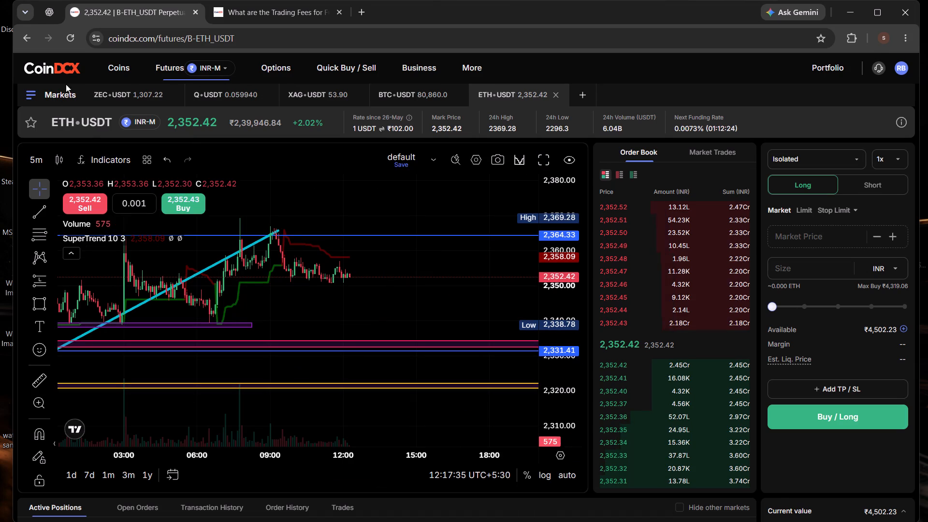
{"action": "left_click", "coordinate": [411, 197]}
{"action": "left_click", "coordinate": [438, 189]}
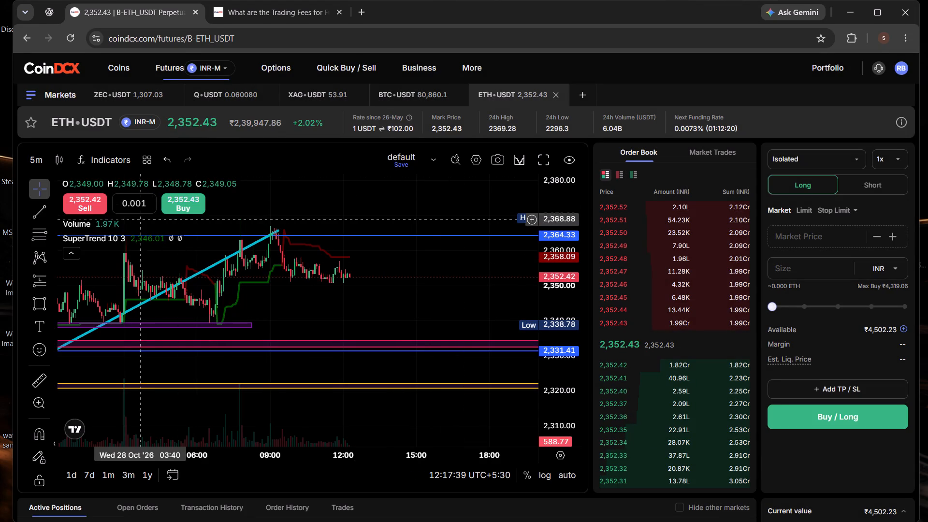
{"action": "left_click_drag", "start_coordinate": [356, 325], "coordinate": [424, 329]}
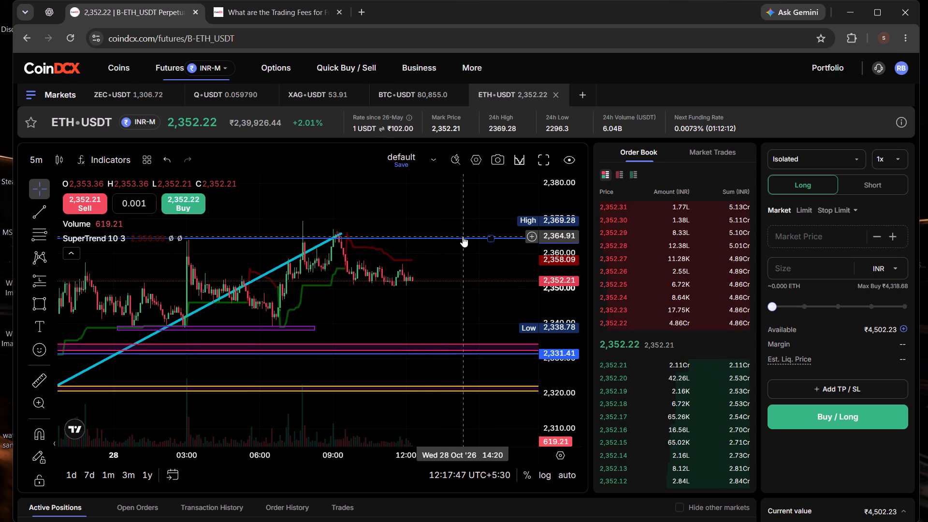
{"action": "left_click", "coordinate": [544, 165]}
Draw a thin rectangle from about 2,352.27 to 2,351.99 along the lows of the consolidation after the latest high.
{"action": "scroll", "coordinate": [675, 280], "scroll_direction": "up", "scroll_amount": 5}
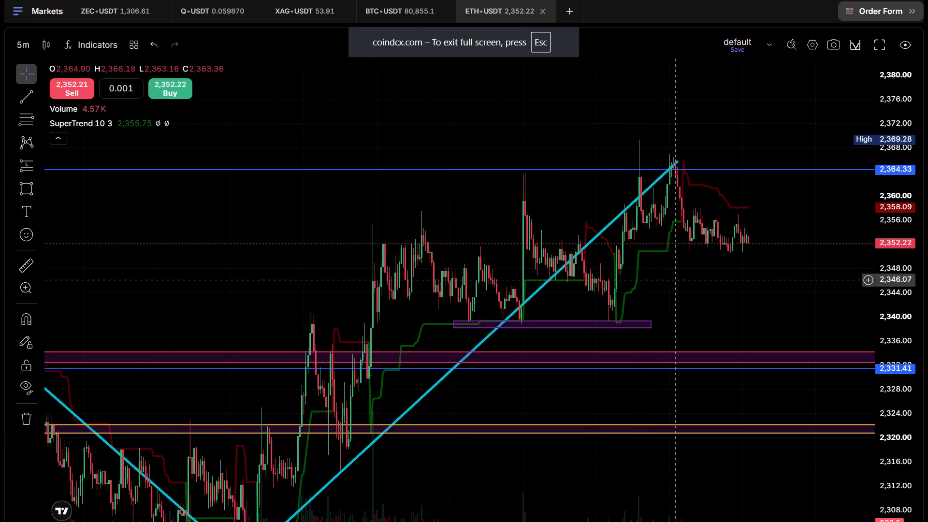
{"action": "scroll", "coordinate": [675, 280], "scroll_direction": "up", "scroll_amount": 3}
{"action": "left_click_drag", "start_coordinate": [595, 307], "coordinate": [503, 299]}
{"action": "left_click_drag", "start_coordinate": [893, 305], "coordinate": [888, 54]}
{"action": "left_click_drag", "start_coordinate": [513, 210], "coordinate": [523, 232]}
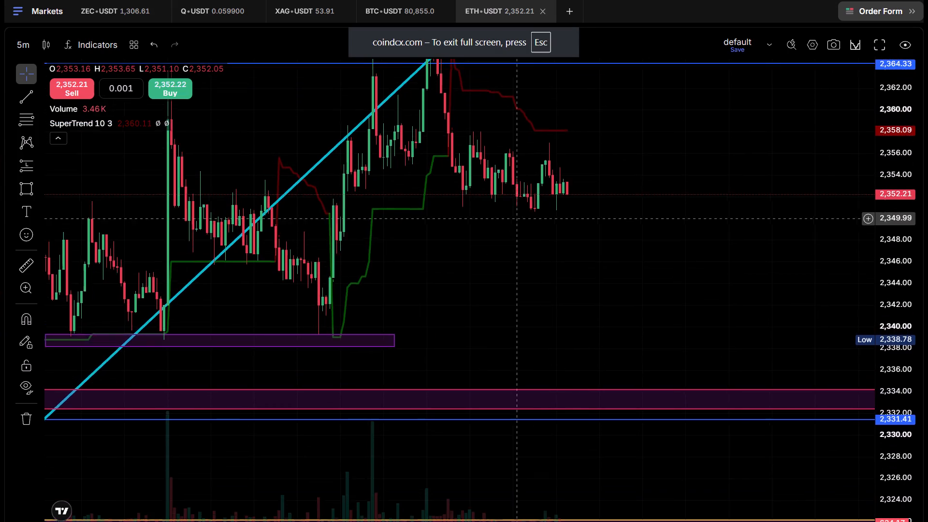
{"action": "left_click_drag", "start_coordinate": [523, 232], "coordinate": [535, 285]}
{"action": "scroll", "coordinate": [528, 289], "scroll_direction": "up", "scroll_amount": 7}
{"action": "left_click_drag", "start_coordinate": [362, 314], "coordinate": [454, 328]}
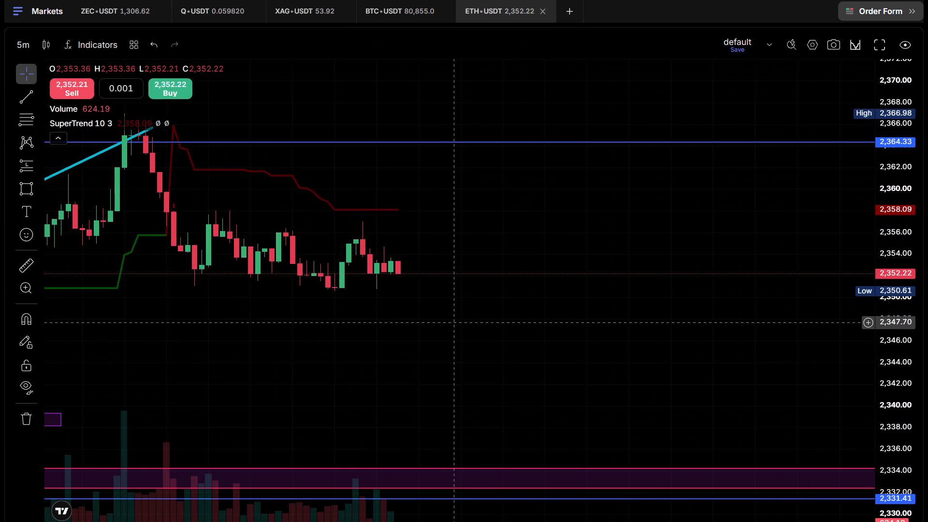
{"action": "left_click_drag", "start_coordinate": [896, 253], "coordinate": [899, 110]}
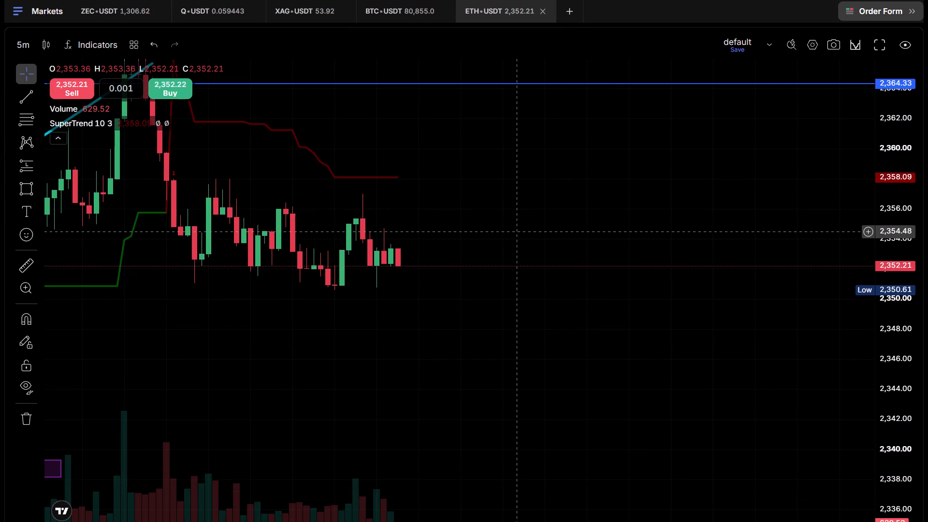
{"action": "scroll", "coordinate": [499, 228], "scroll_direction": "down", "scroll_amount": 2}
{"action": "scroll", "coordinate": [513, 244], "scroll_direction": "up", "scroll_amount": 3}
{"action": "left_click_drag", "start_coordinate": [459, 310], "coordinate": [512, 322]}
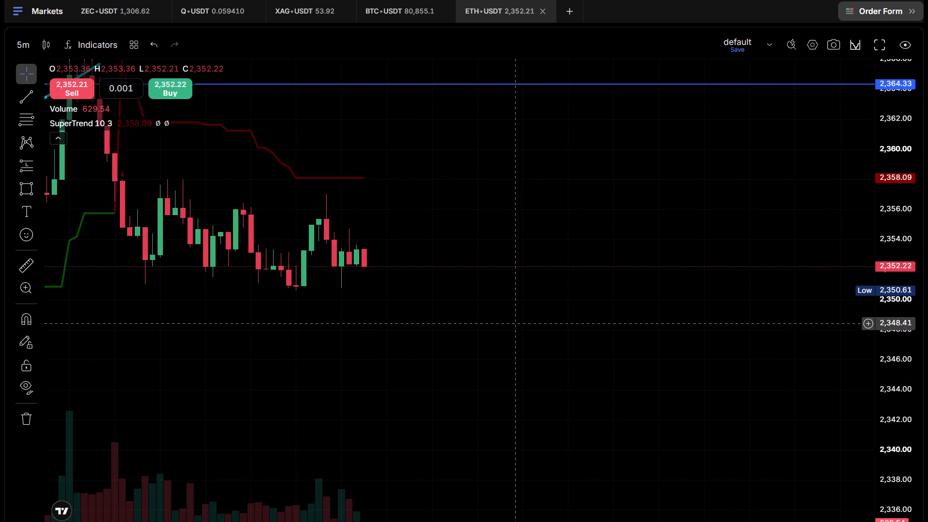
{"action": "left_click_drag", "start_coordinate": [460, 326], "coordinate": [593, 380]}
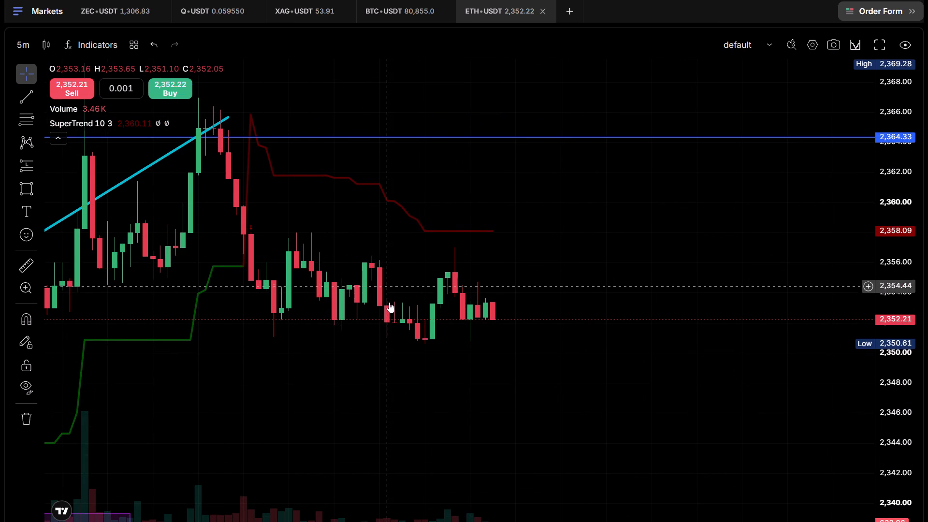
{"action": "left_click", "coordinate": [26, 196]}
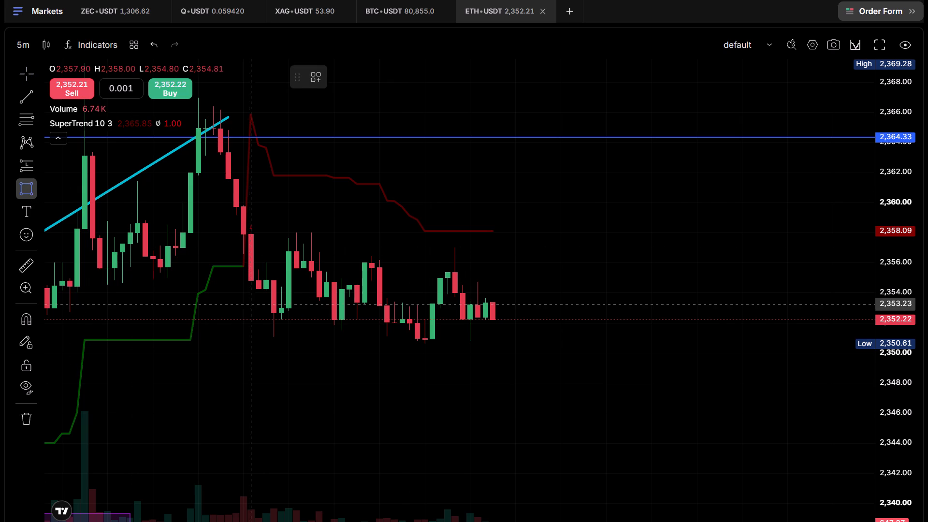
{"action": "left_click_drag", "start_coordinate": [257, 319], "coordinate": [524, 323]}
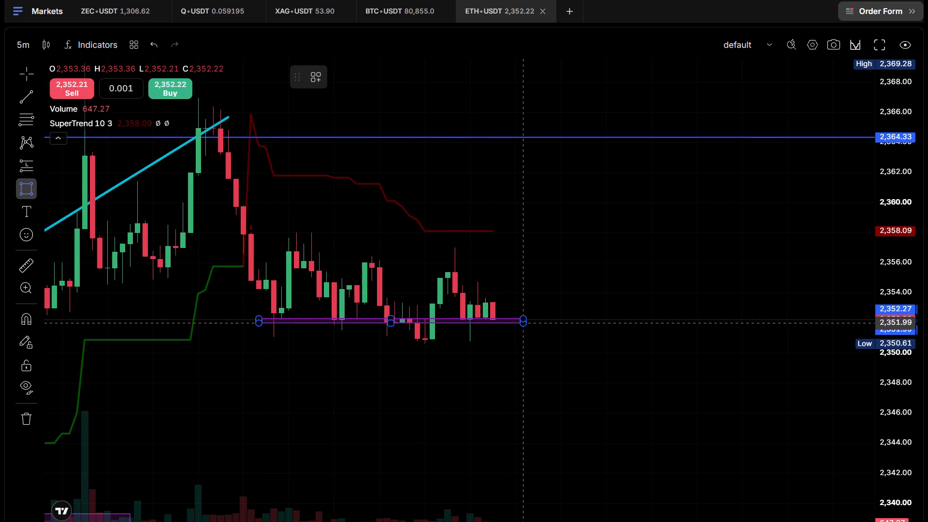
{"action": "left_click", "coordinate": [524, 323]}
Set the border colour of the new consolidation-low rectangle to white.
{"action": "left_click", "coordinate": [344, 75]}
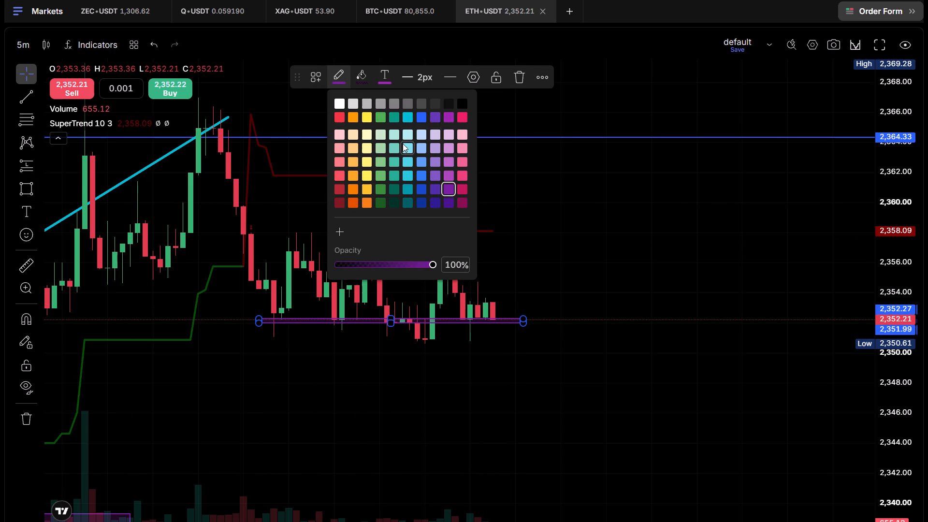
{"action": "left_click", "coordinate": [339, 104]}
{"action": "left_click", "coordinate": [581, 219]}
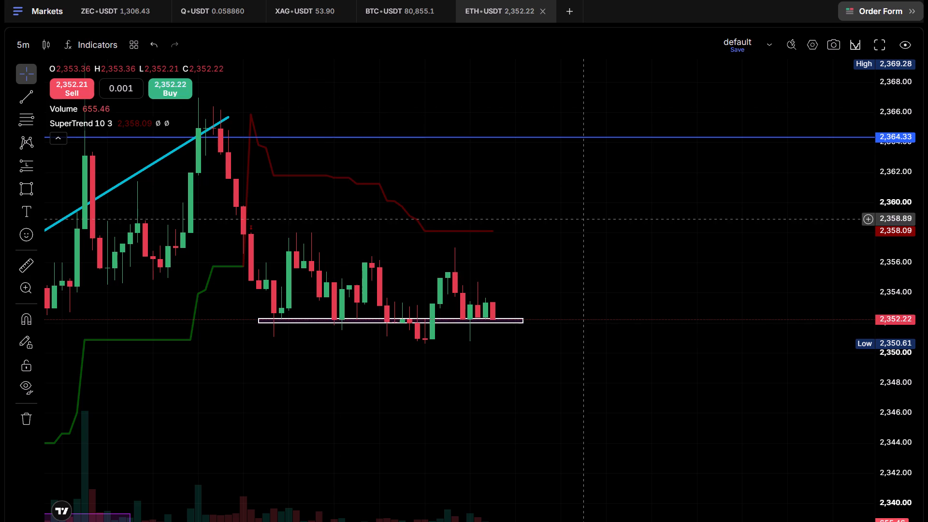
Draw a rectangle from about 2,343 to 2,342 along the earlier consolidation's lows, just above the purple support zone, extending past the latest swing low.
{"action": "scroll", "coordinate": [608, 339], "scroll_direction": "down", "scroll_amount": 7}
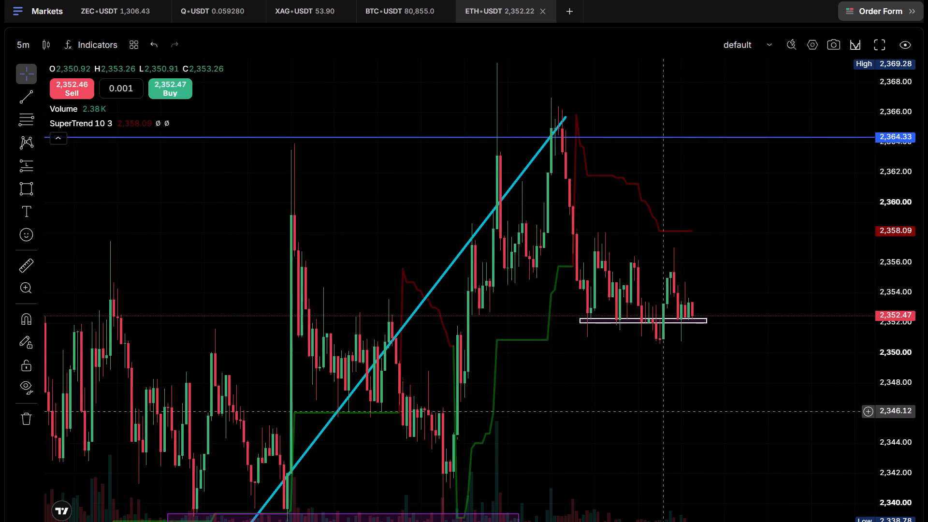
{"action": "scroll", "coordinate": [663, 414], "scroll_direction": "down", "scroll_amount": 3}
{"action": "left_click_drag", "start_coordinate": [907, 241], "coordinate": [891, 358]}
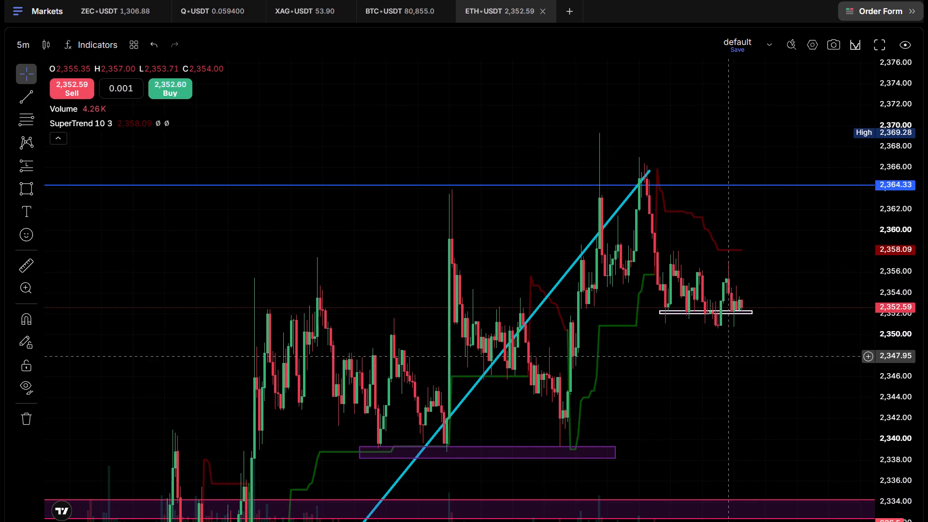
{"action": "left_click_drag", "start_coordinate": [712, 407], "coordinate": [610, 388]}
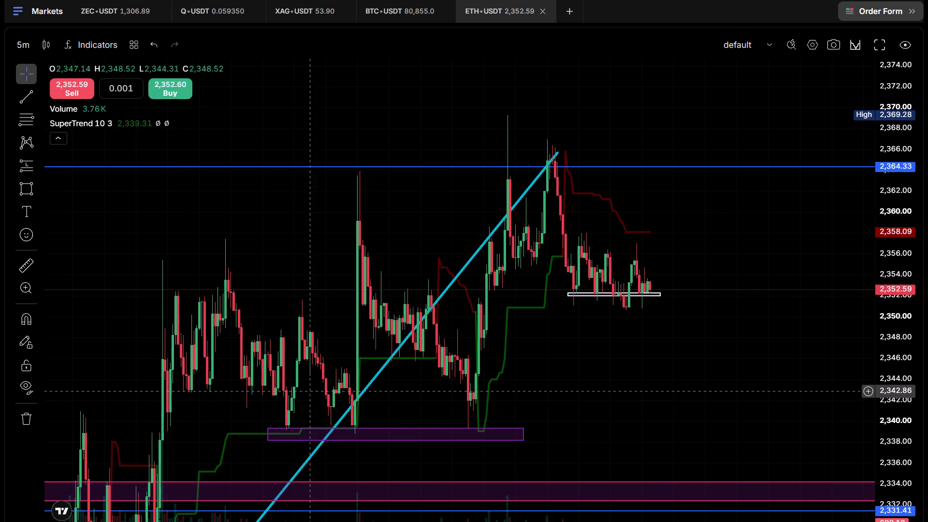
{"action": "left_click", "coordinate": [25, 192]}
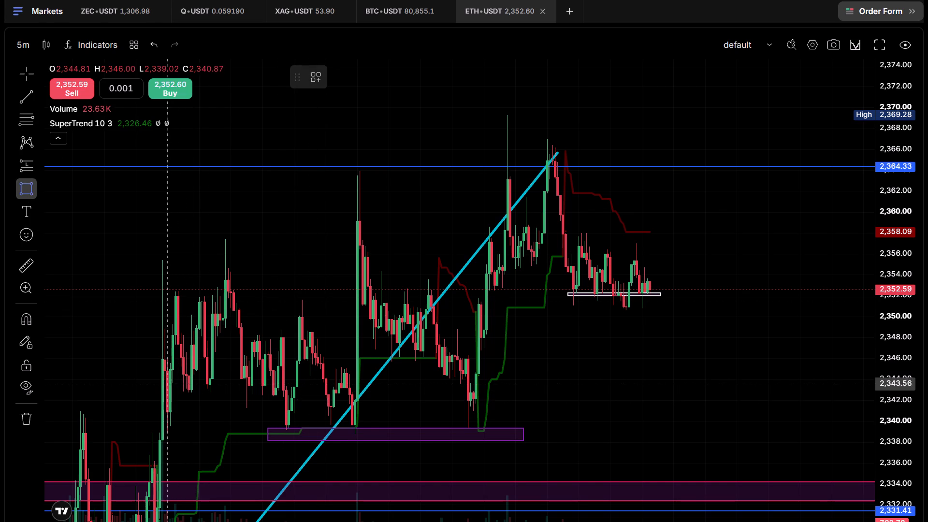
{"action": "left_click_drag", "start_coordinate": [170, 389], "coordinate": [415, 392]}
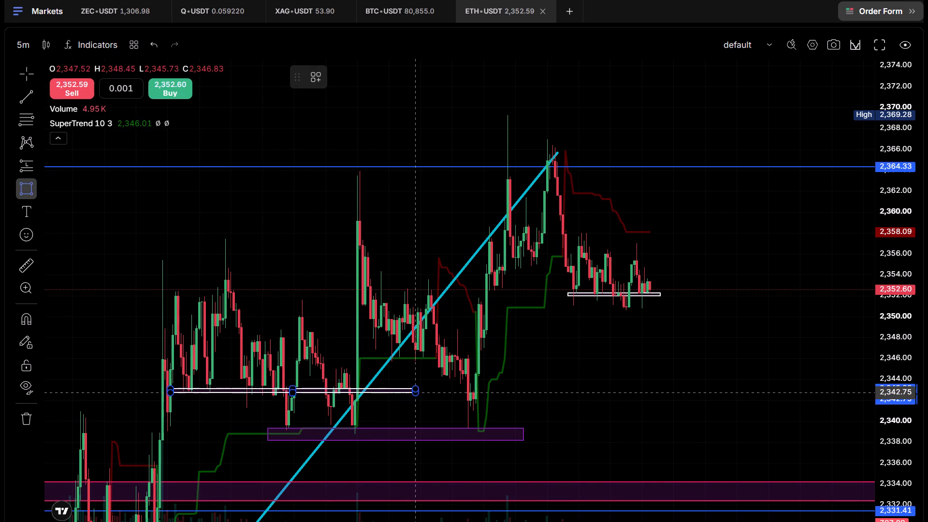
{"action": "left_click_drag", "start_coordinate": [415, 392], "coordinate": [554, 400]}
{"action": "left_click", "coordinate": [555, 400]}
{"action": "scroll", "coordinate": [674, 384], "scroll_direction": "down", "scroll_amount": 3}
{"action": "left_click", "coordinate": [802, 404]}
Examine the recent consolidation against the new support rectangle and the zones around the 2,331.41 line.
{"action": "left_click_drag", "start_coordinate": [729, 407], "coordinate": [722, 249]}
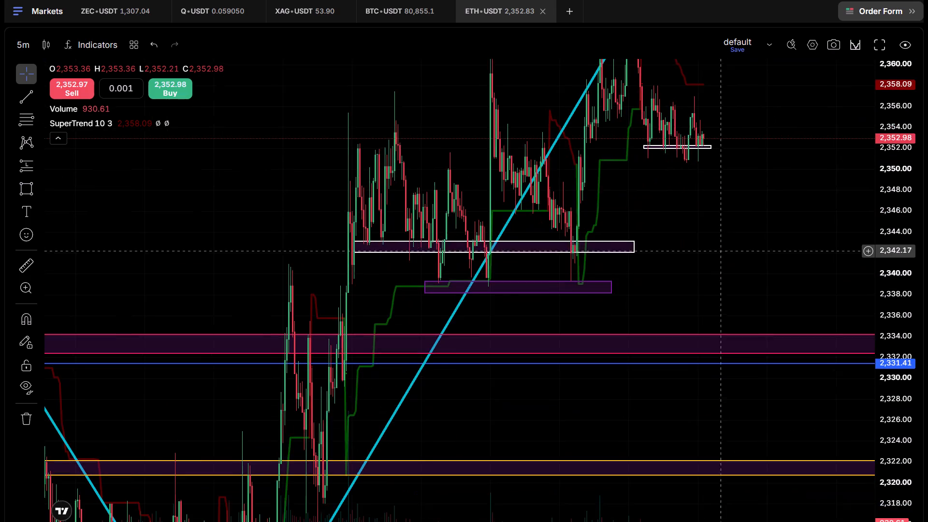
{"action": "left_click_drag", "start_coordinate": [722, 249], "coordinate": [722, 247]}
{"action": "left_click_drag", "start_coordinate": [912, 130], "coordinate": [912, 334]}
{"action": "left_click_drag", "start_coordinate": [692, 276], "coordinate": [636, 285]}
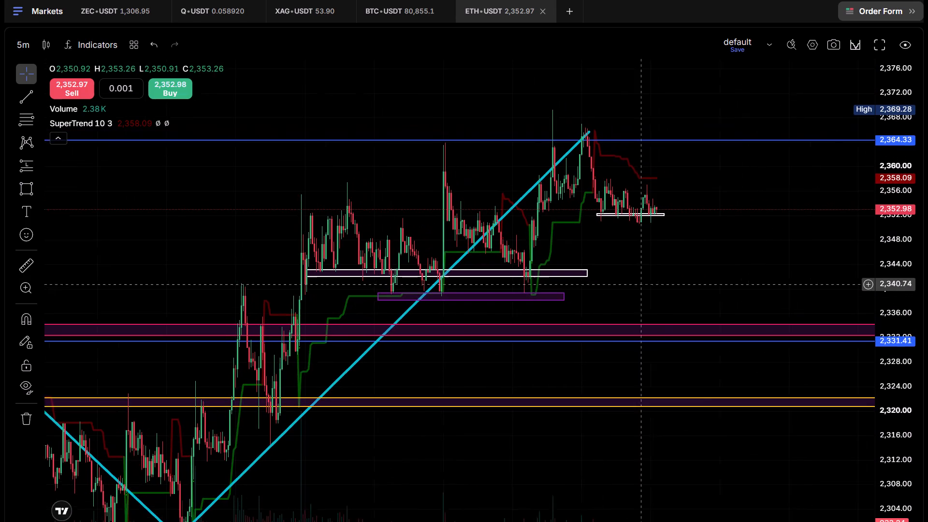
{"action": "left_click_drag", "start_coordinate": [636, 285], "coordinate": [611, 289]}
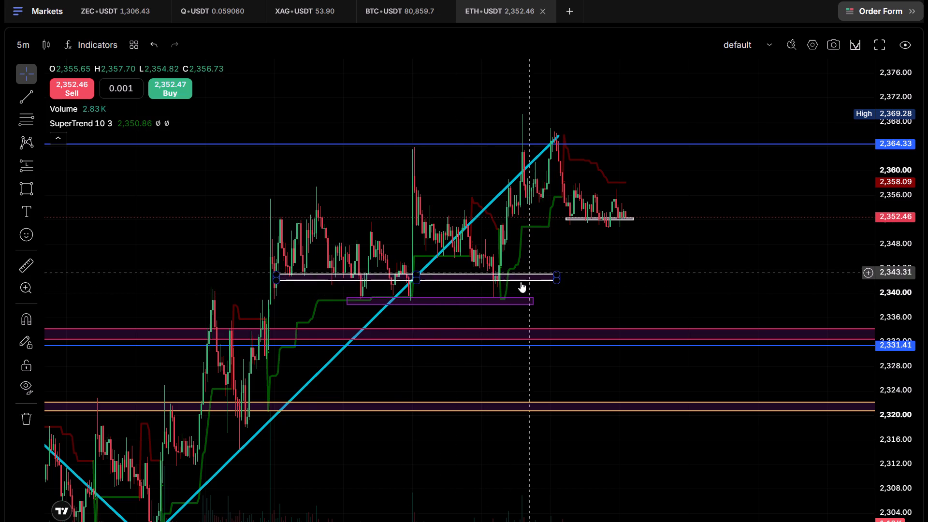
{"action": "left_click_drag", "start_coordinate": [717, 277], "coordinate": [675, 278]}
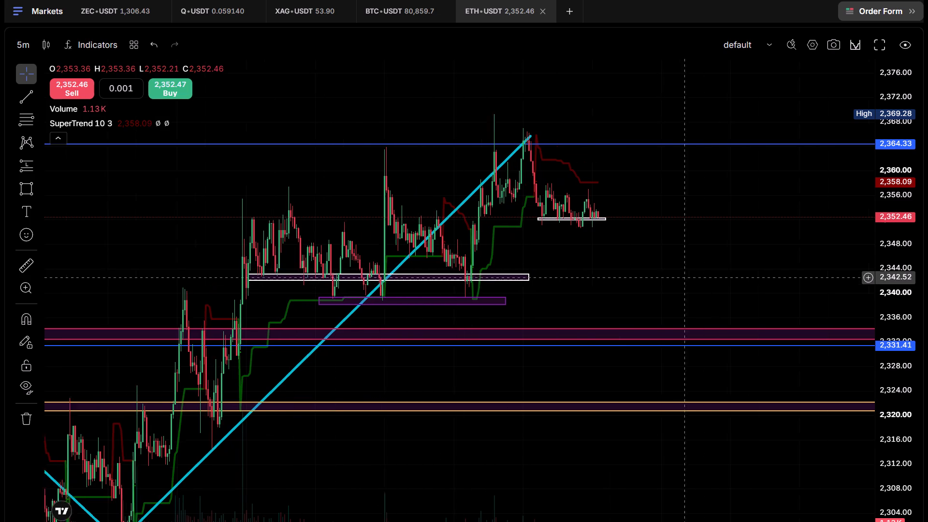
{"action": "left_click_drag", "start_coordinate": [675, 278], "coordinate": [605, 279]}
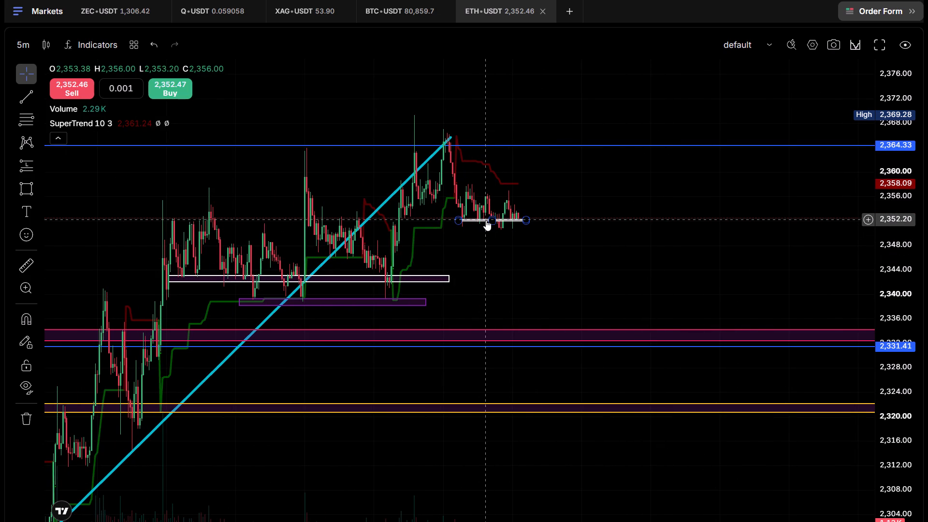
{"action": "left_click", "coordinate": [549, 242]}
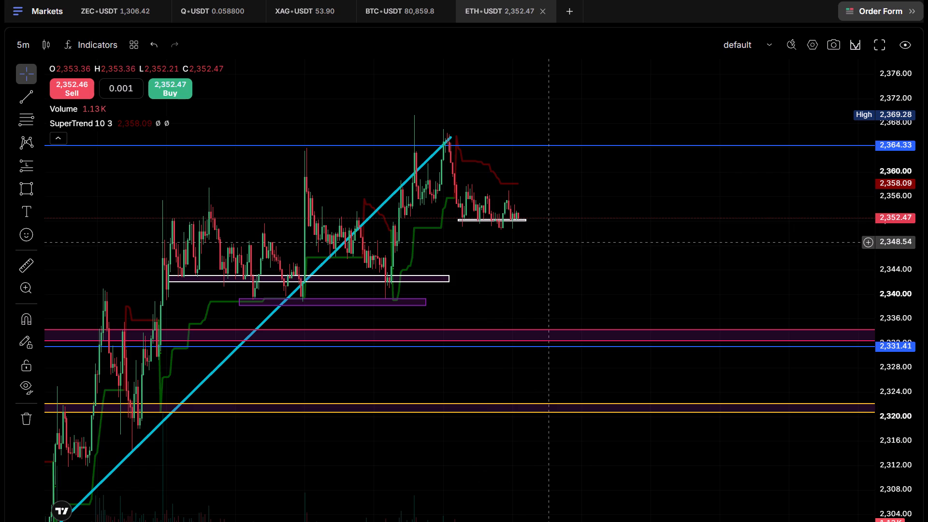
{"action": "left_click_drag", "start_coordinate": [525, 262], "coordinate": [587, 267]}
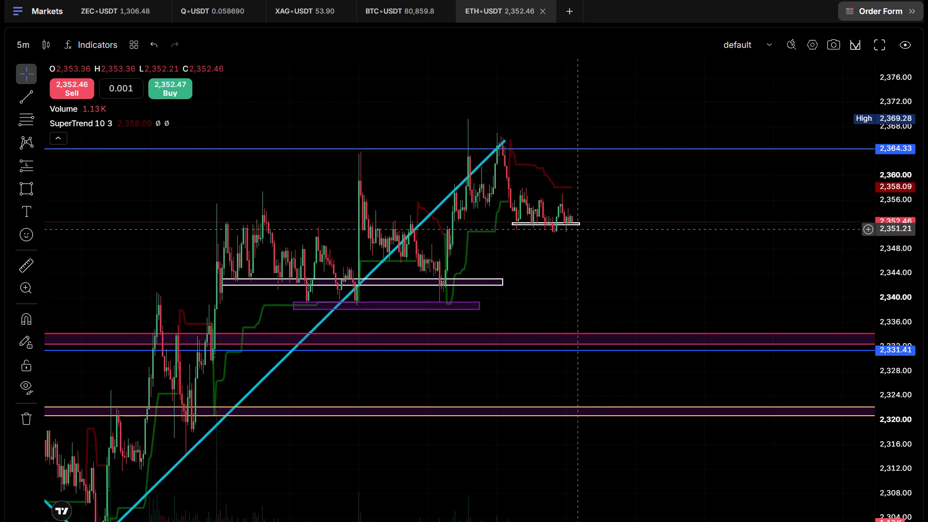
Examine the SuperTrend bands and swing structure from the rally's starting low to the current consolidation between the 2,364.33 and 2,297.13 lines.
{"action": "scroll", "coordinate": [580, 252], "scroll_direction": "up", "scroll_amount": 6}
{"action": "left_click_drag", "start_coordinate": [421, 273], "coordinate": [513, 282]}
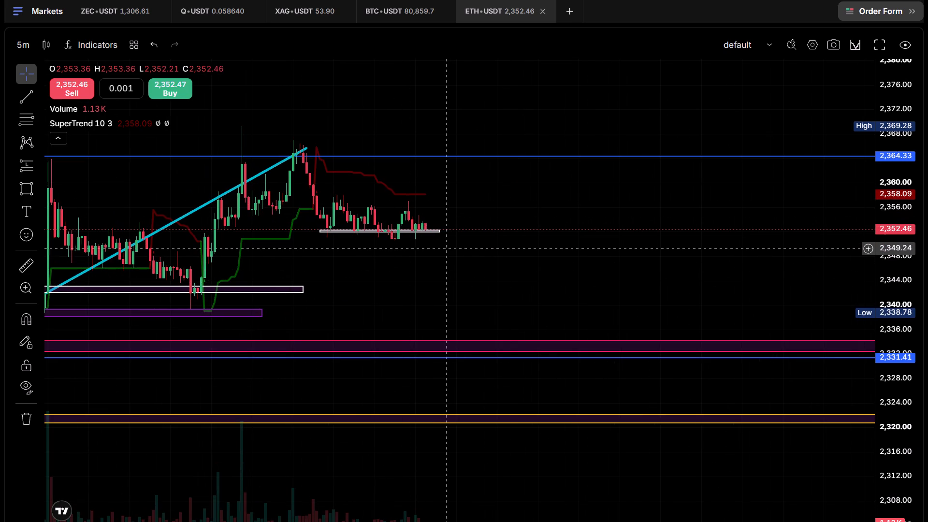
{"action": "scroll", "coordinate": [522, 283], "scroll_direction": "down", "scroll_amount": 3}
{"action": "scroll", "coordinate": [567, 293], "scroll_direction": "down", "scroll_amount": 1}
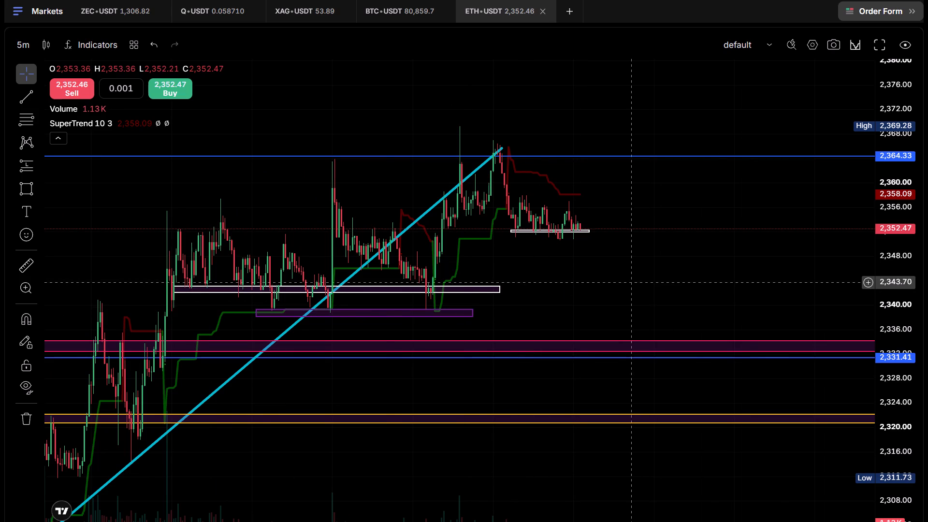
{"action": "scroll", "coordinate": [633, 283], "scroll_direction": "down", "scroll_amount": 1}
{"action": "left_click_drag", "start_coordinate": [895, 191], "coordinate": [894, 240]}
{"action": "scroll", "coordinate": [629, 301], "scroll_direction": "down", "scroll_amount": 3}
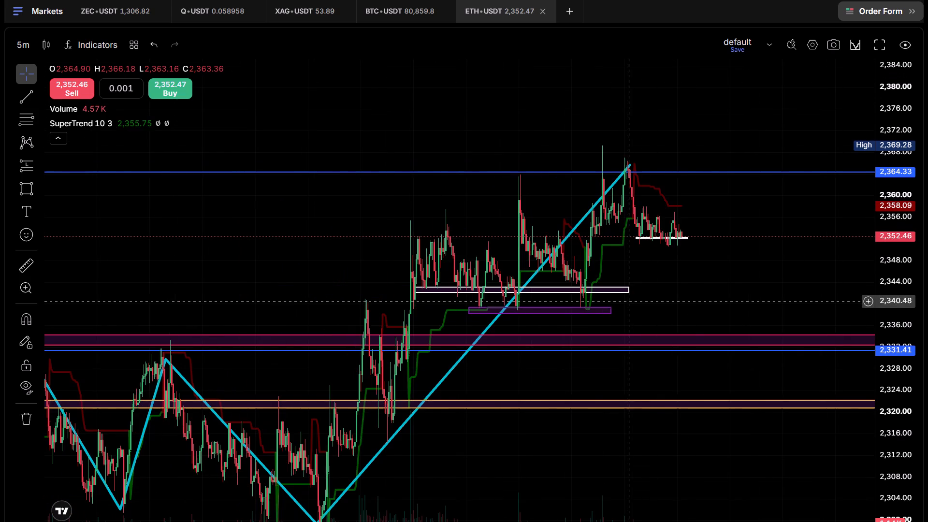
{"action": "left_click_drag", "start_coordinate": [739, 281], "coordinate": [696, 261]}
{"action": "scroll", "coordinate": [696, 261], "scroll_direction": "down", "scroll_amount": 2}
{"action": "scroll", "coordinate": [706, 260], "scroll_direction": "up", "scroll_amount": 3}
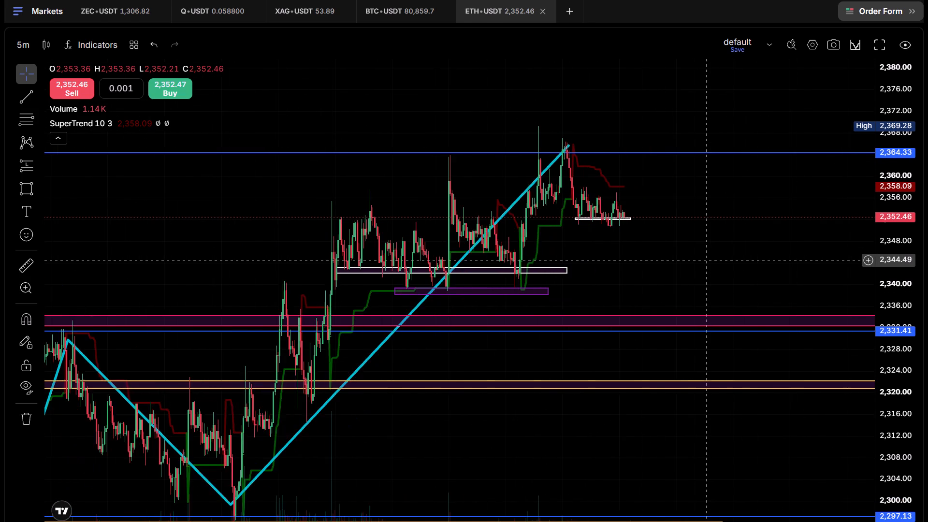
{"action": "scroll", "coordinate": [706, 260], "scroll_direction": "up", "scroll_amount": 2}
{"action": "left_click_drag", "start_coordinate": [601, 251], "coordinate": [707, 249]}
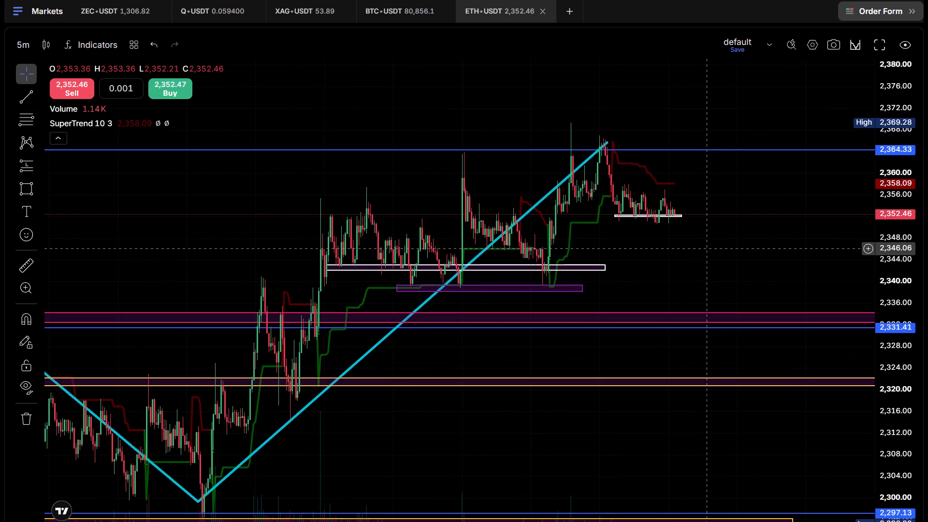
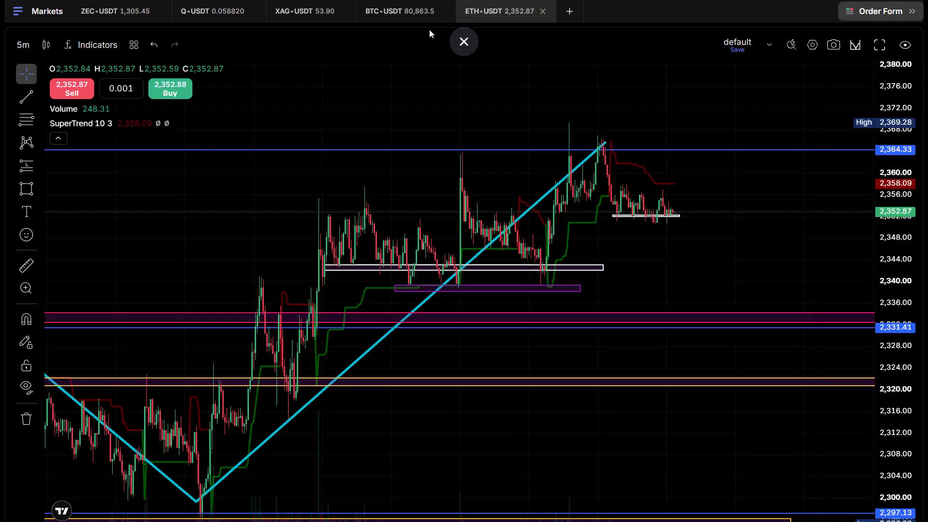
Leave the full-screen ETH-USDT chart view and minimise the browser window.
{"action": "left_click", "coordinate": [467, 41]}
{"action": "left_click", "coordinate": [846, 12]}
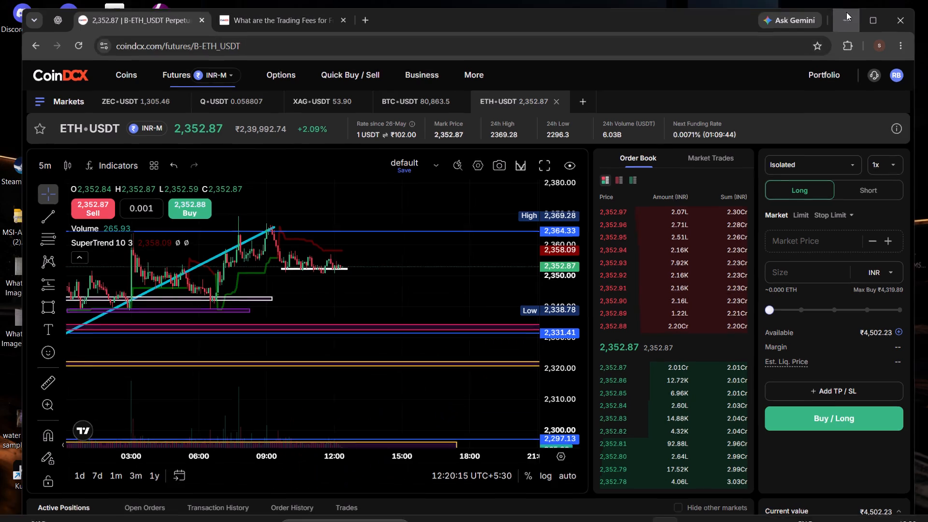
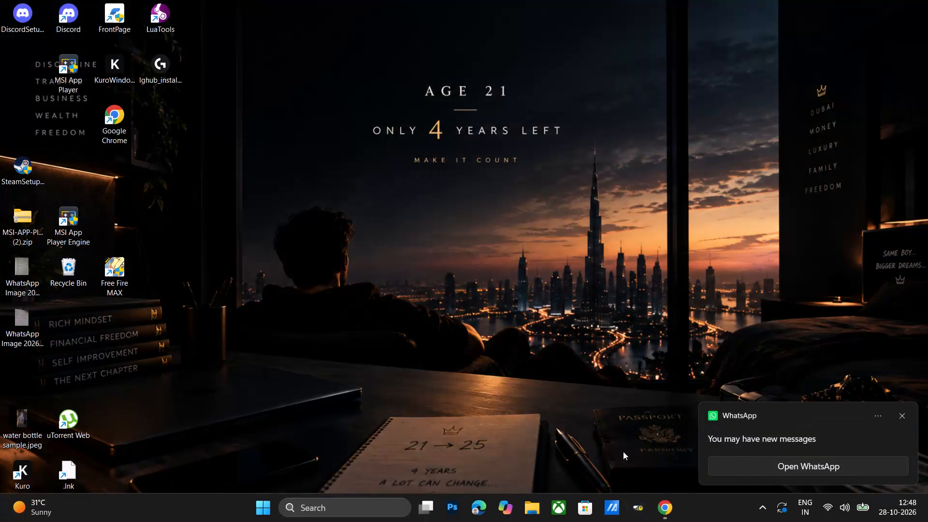
Bring the browser window with the ETH-USDT futures chart back up and reload the page.
{"action": "left_click", "coordinate": [657, 507]}
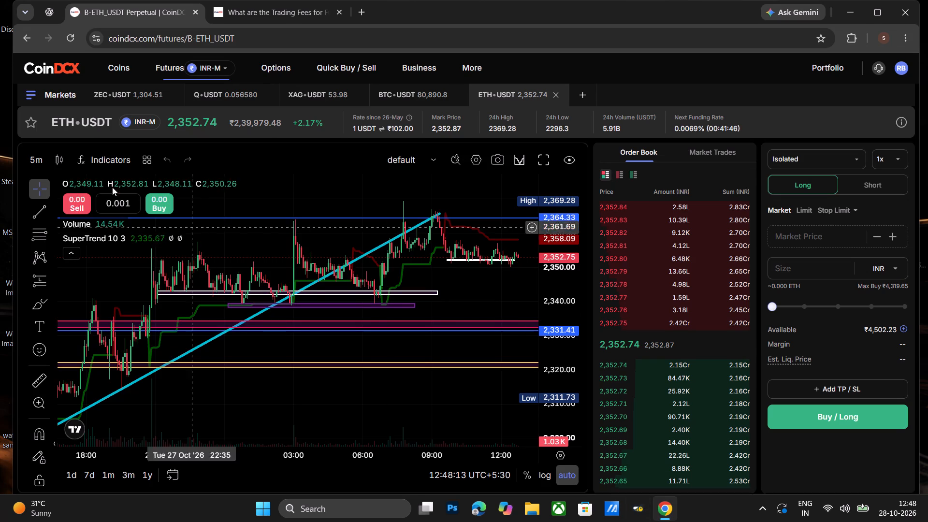
{"action": "left_click", "coordinate": [71, 42]}
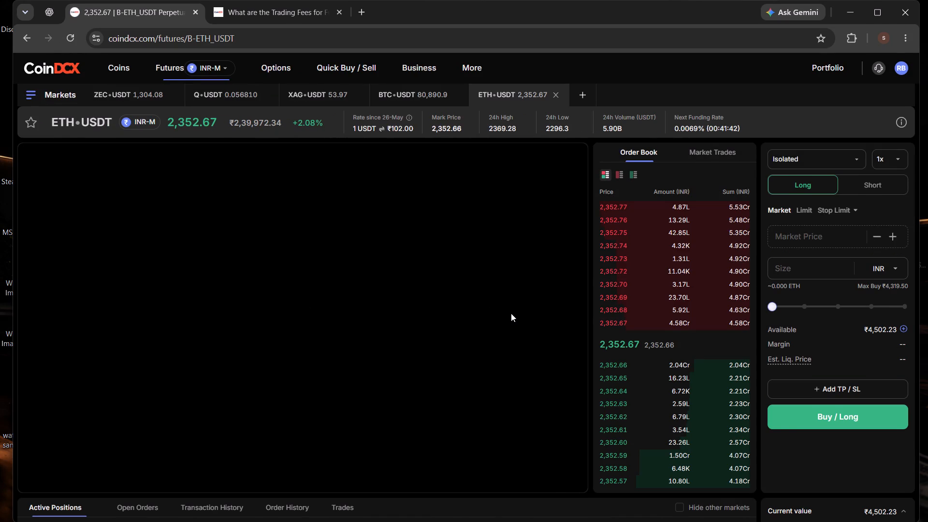
Examine the 5-minute ETH-USDT chart around the recent consolidation, the SuperTrend line and the marked support zones below.
{"action": "left_click_drag", "start_coordinate": [560, 293], "coordinate": [558, 255]}
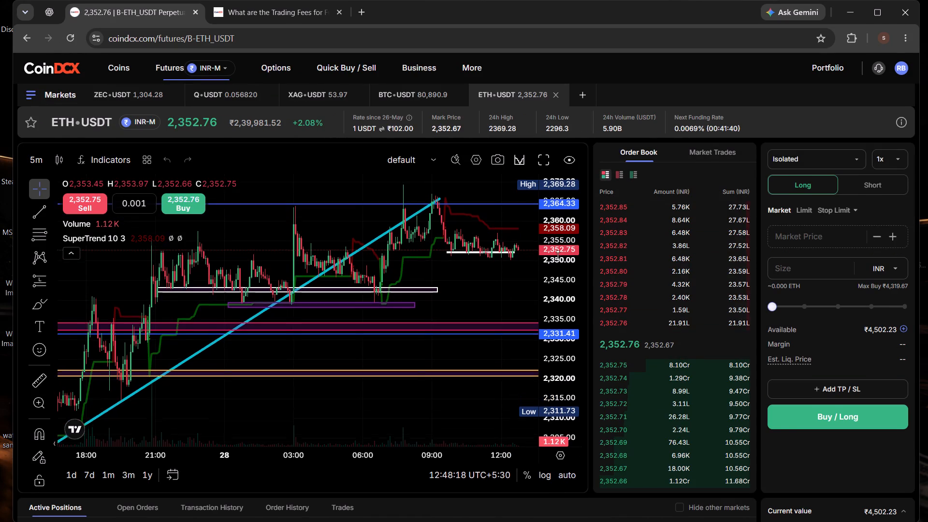
{"action": "left_click_drag", "start_coordinate": [558, 255], "coordinate": [558, 242]}
{"action": "left_click_drag", "start_coordinate": [507, 312], "coordinate": [469, 317]}
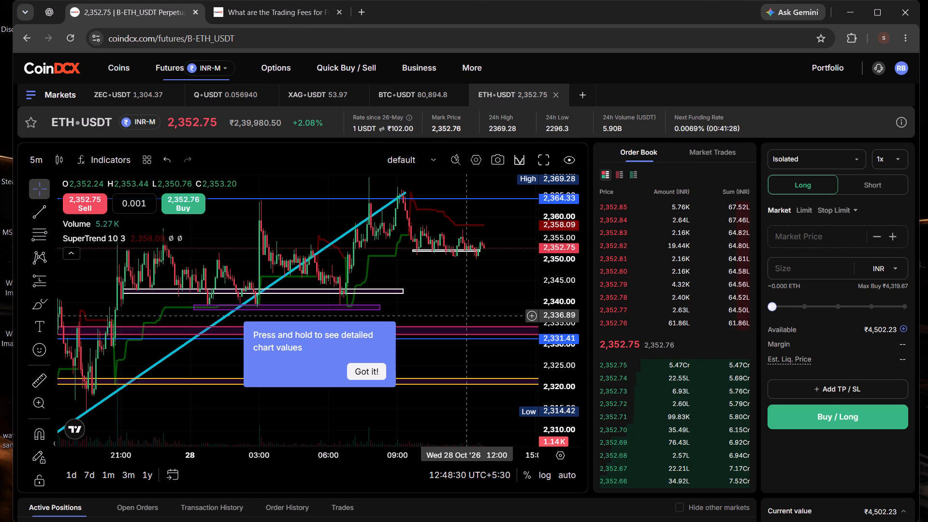
{"action": "left_click", "coordinate": [369, 376]}
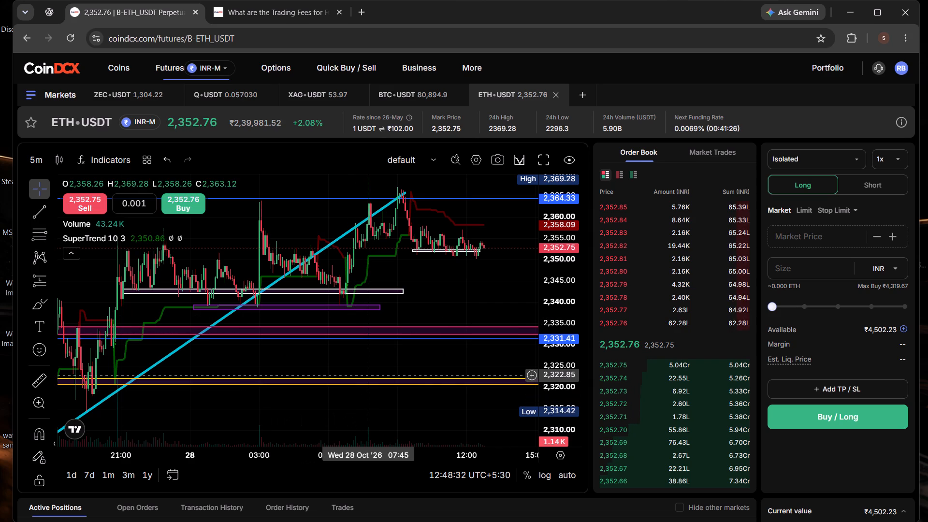
{"action": "left_click_drag", "start_coordinate": [317, 349], "coordinate": [317, 350]}
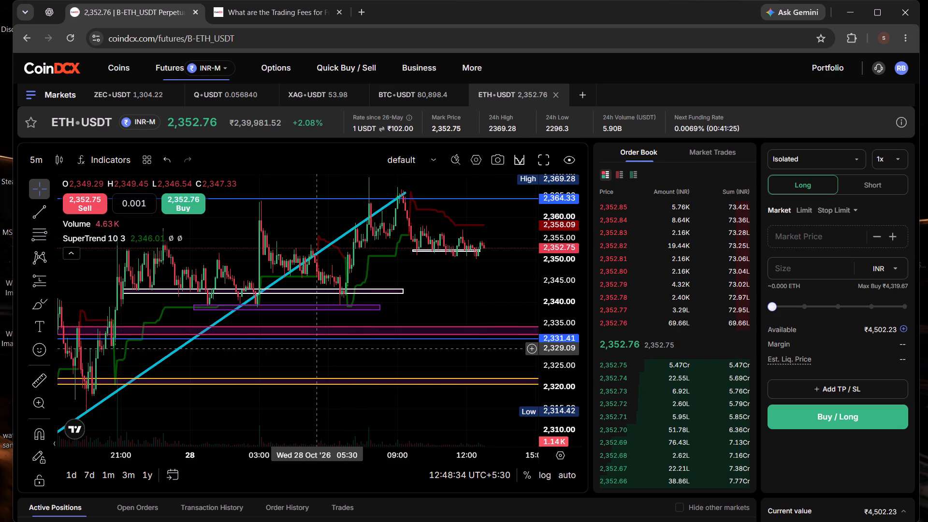
{"action": "left_click_drag", "start_coordinate": [317, 350], "coordinate": [331, 374]}
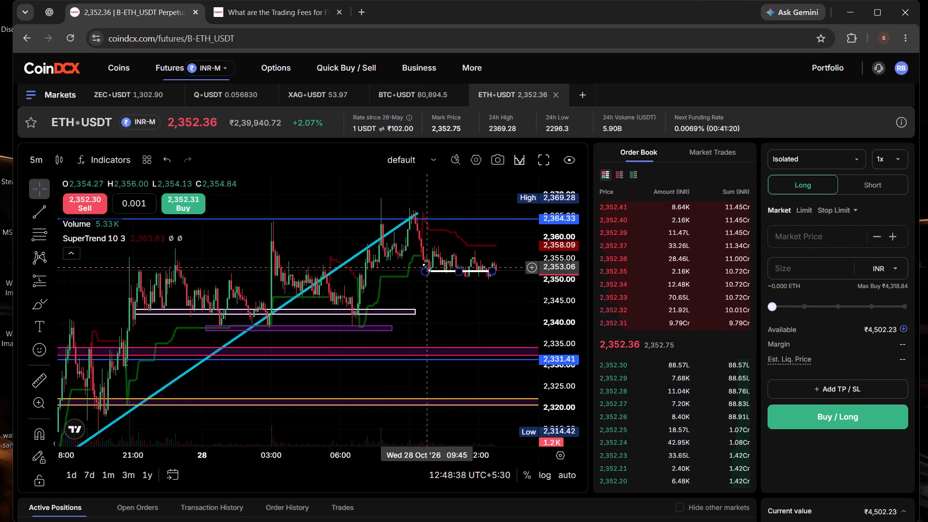
{"action": "left_click_drag", "start_coordinate": [518, 292], "coordinate": [428, 299]}
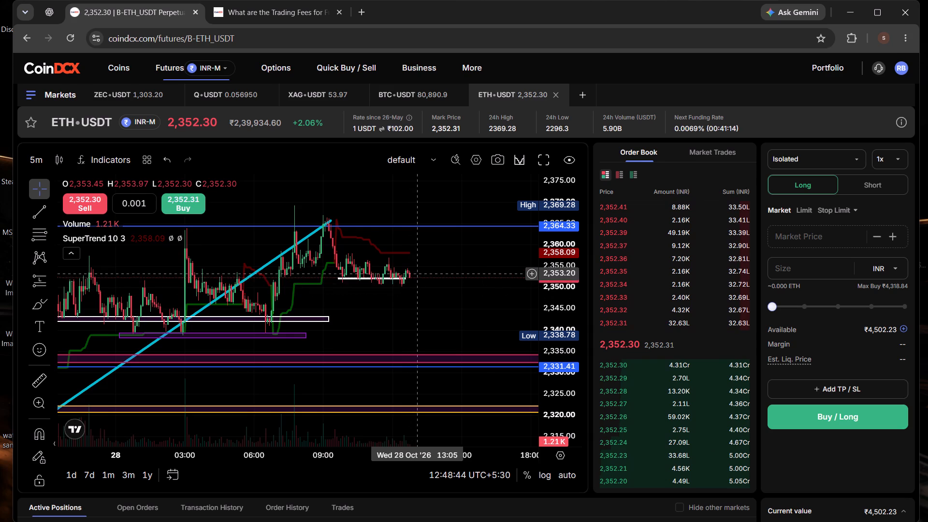
{"action": "scroll", "coordinate": [432, 281], "scroll_direction": "up", "scroll_amount": 4}
{"action": "left_click_drag", "start_coordinate": [350, 298], "coordinate": [362, 304]}
{"action": "left_click_drag", "start_coordinate": [371, 313], "coordinate": [407, 310]}
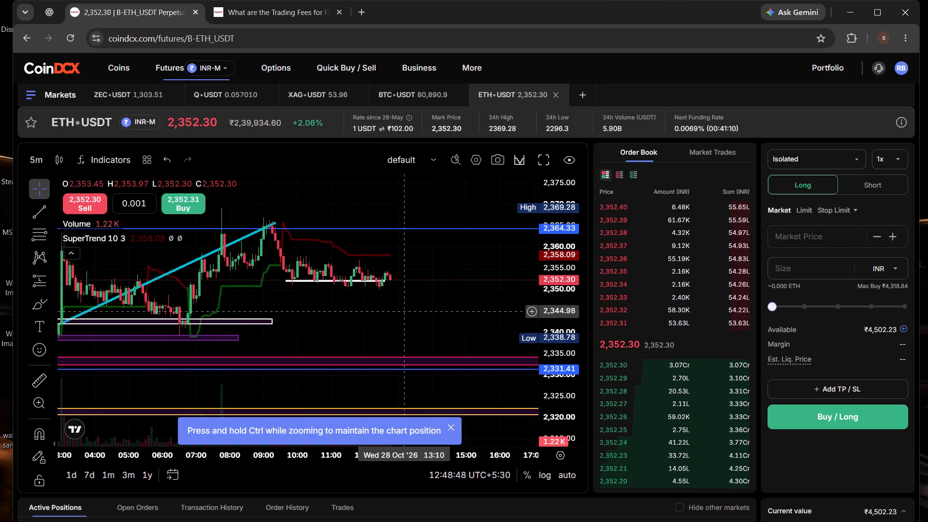
{"action": "left_click_drag", "start_coordinate": [407, 310], "coordinate": [409, 310]}
{"action": "scroll", "coordinate": [412, 306], "scroll_direction": "down", "scroll_amount": 4}
{"action": "left_click_drag", "start_coordinate": [412, 303], "coordinate": [384, 295]}
{"action": "scroll", "coordinate": [380, 293], "scroll_direction": "down", "scroll_amount": 2}
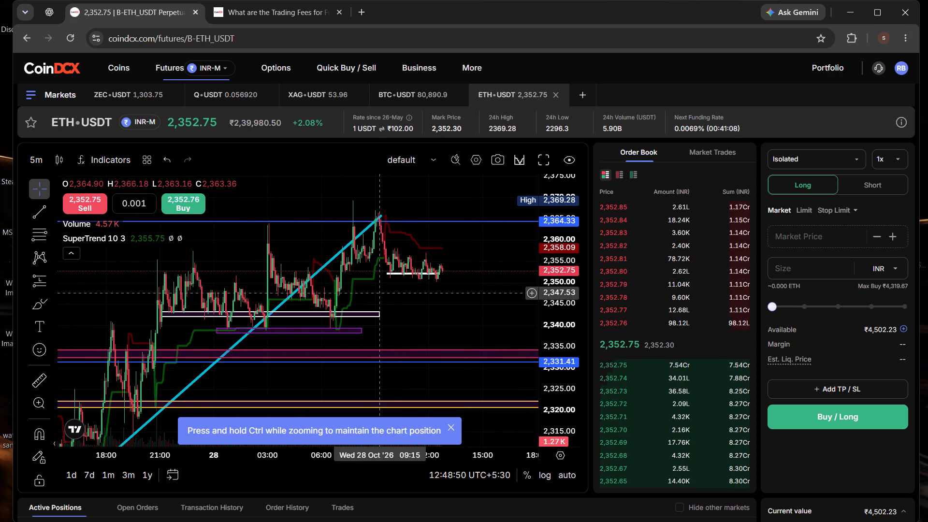
{"action": "left_click_drag", "start_coordinate": [435, 328], "coordinate": [384, 328]}
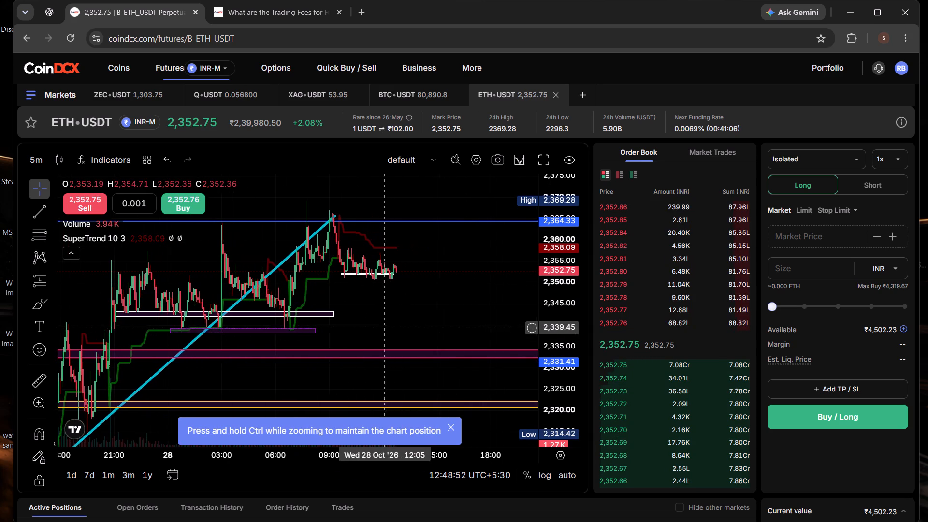
Draw a rectangle just after the latest candles, from about 2,352 down to about 2,342, spanning roughly 12:55 to 16:50.
{"action": "left_click", "coordinate": [36, 297]}
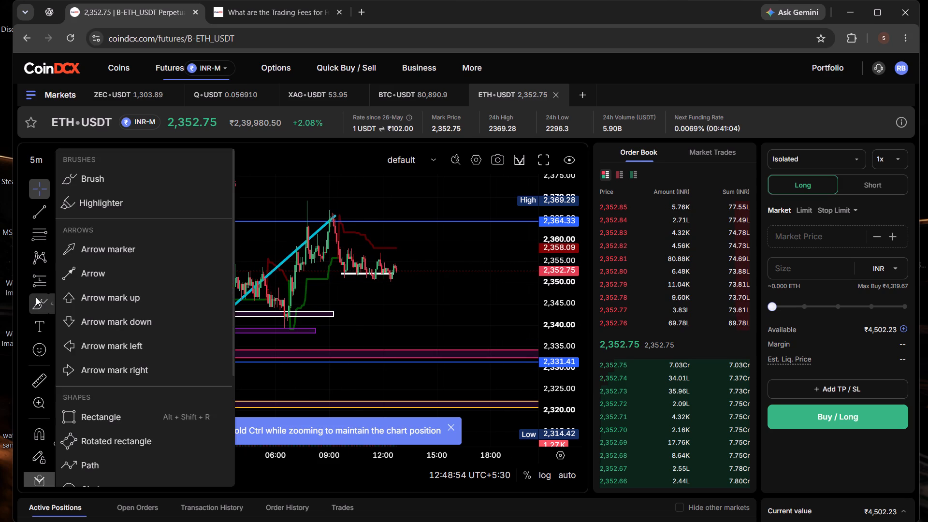
{"action": "left_click", "coordinate": [91, 415]}
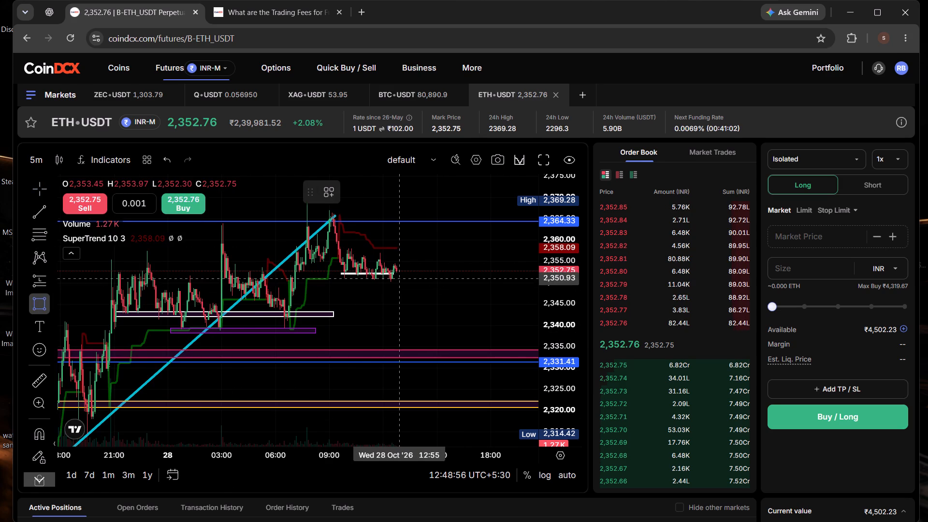
{"action": "left_click_drag", "start_coordinate": [399, 274], "coordinate": [456, 314]}
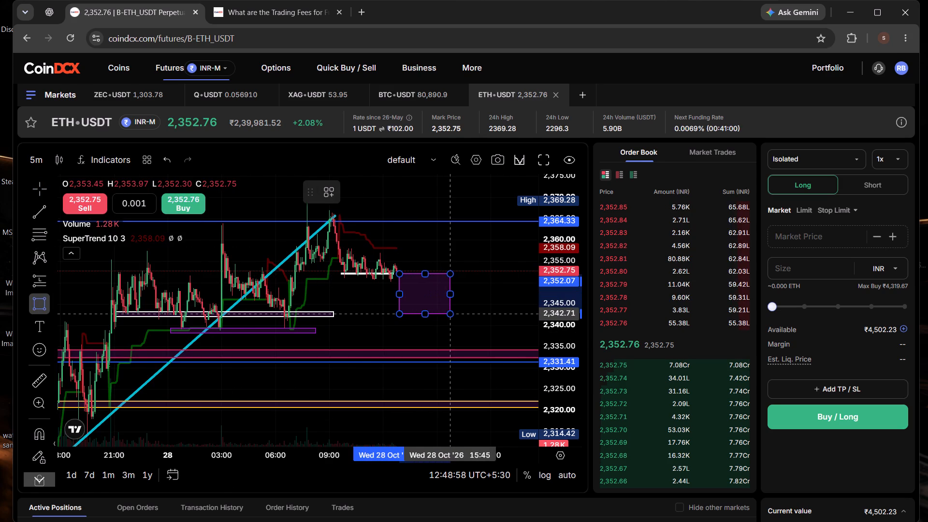
{"action": "left_click_drag", "start_coordinate": [456, 314], "coordinate": [470, 316]}
{"action": "left_click", "coordinate": [470, 316]}
{"action": "left_click", "coordinate": [511, 303]}
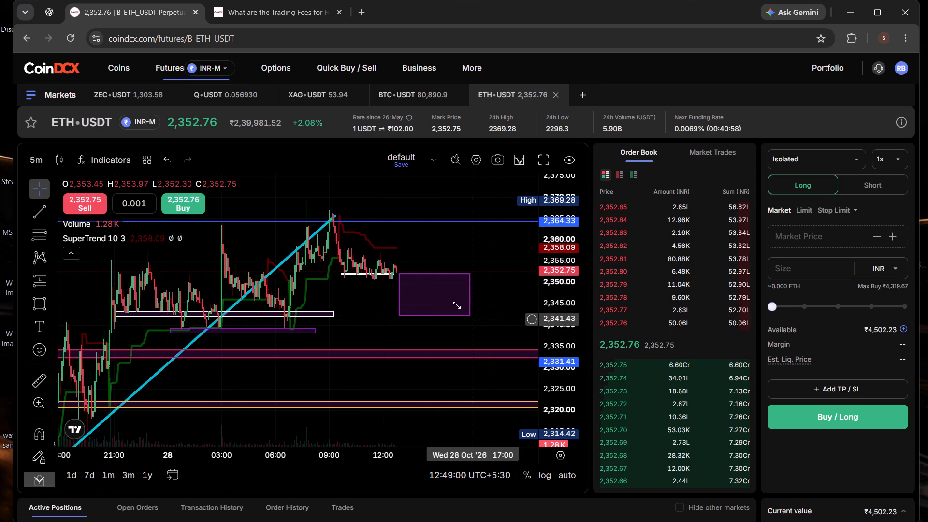
Move the new rectangle slightly higher so that it spans about 2,353 down to about 2,343.
{"action": "left_click_drag", "start_coordinate": [437, 293], "coordinate": [437, 289]}
{"action": "left_click", "coordinate": [437, 289]}
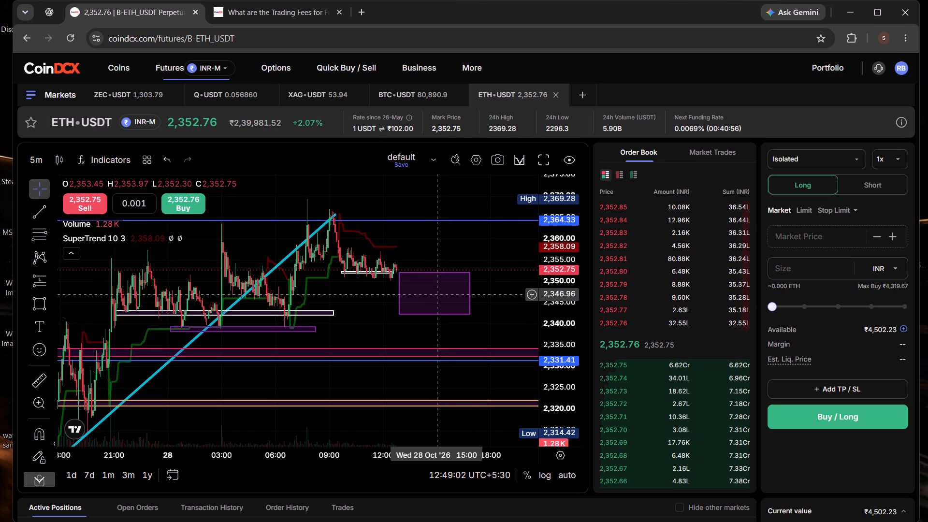
{"action": "left_click", "coordinate": [433, 309]}
{"action": "left_click_drag", "start_coordinate": [453, 305], "coordinate": [453, 299]}
{"action": "left_click", "coordinate": [399, 304]}
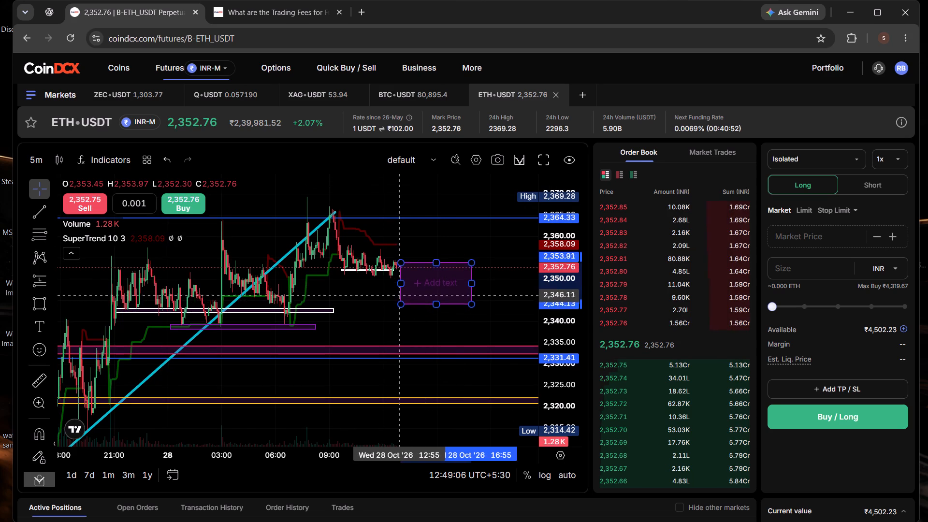
{"action": "left_click", "coordinate": [503, 295]}
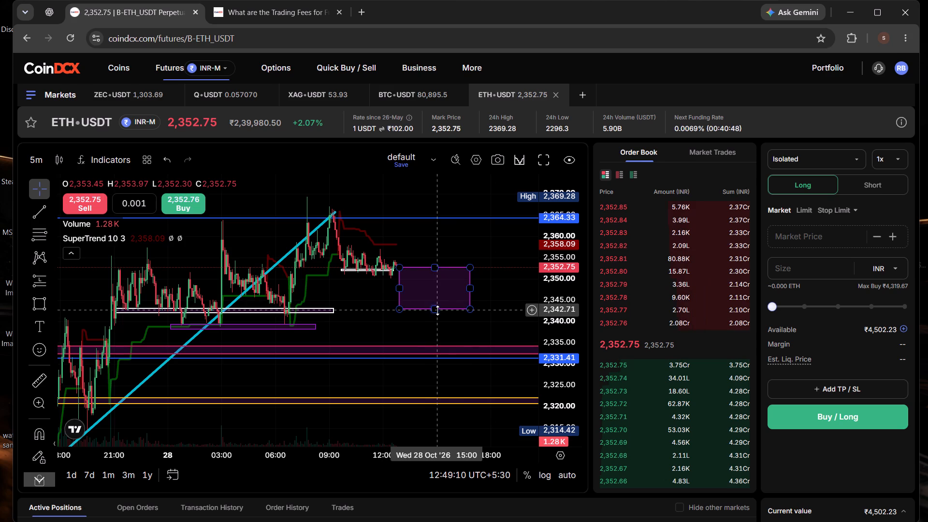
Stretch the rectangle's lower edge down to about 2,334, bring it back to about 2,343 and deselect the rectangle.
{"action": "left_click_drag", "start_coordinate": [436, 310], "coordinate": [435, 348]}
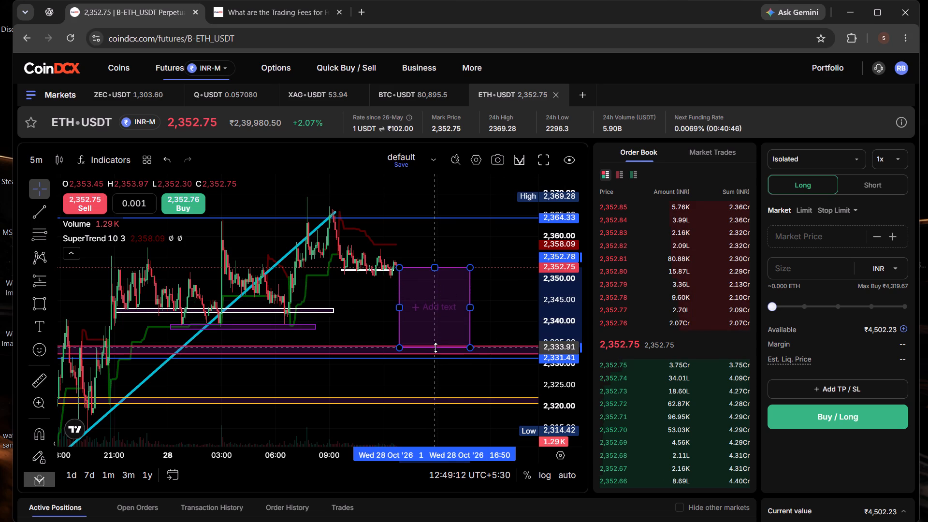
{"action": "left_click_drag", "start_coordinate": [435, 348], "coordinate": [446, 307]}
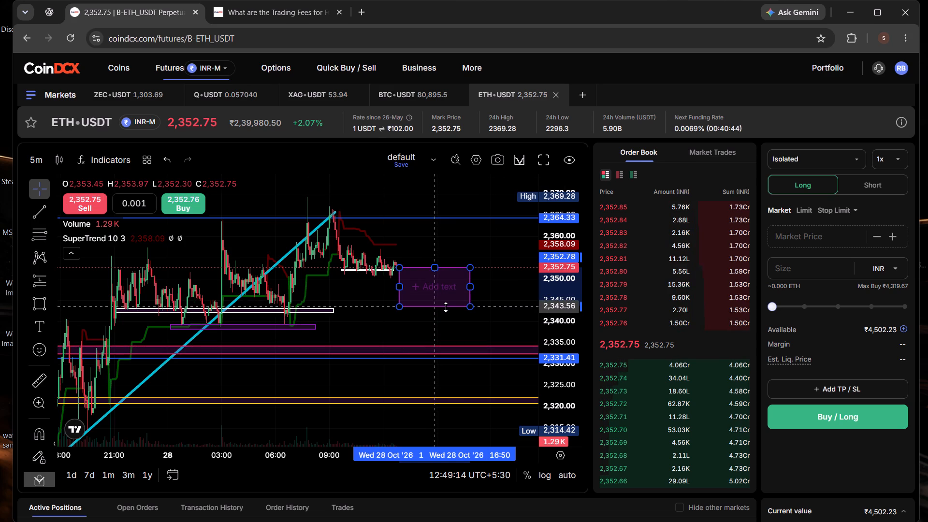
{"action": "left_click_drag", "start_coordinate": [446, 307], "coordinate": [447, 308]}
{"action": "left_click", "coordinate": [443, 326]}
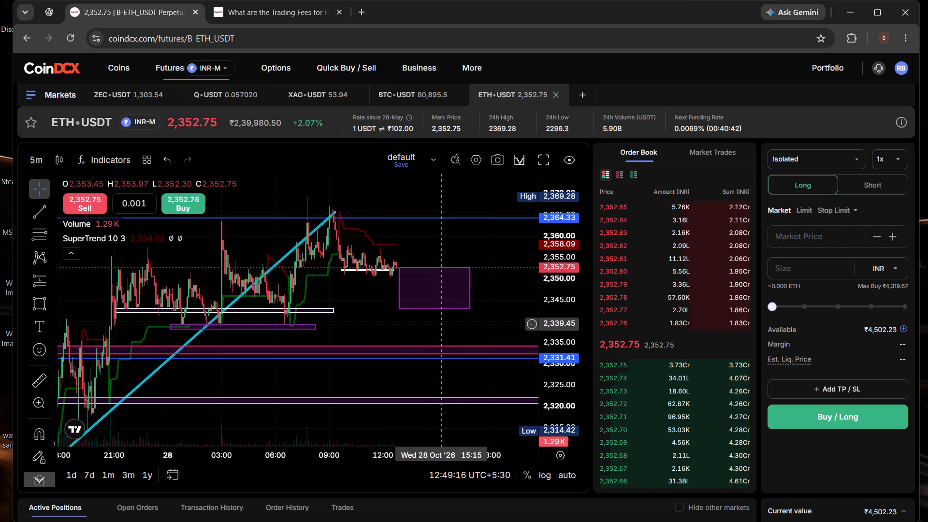
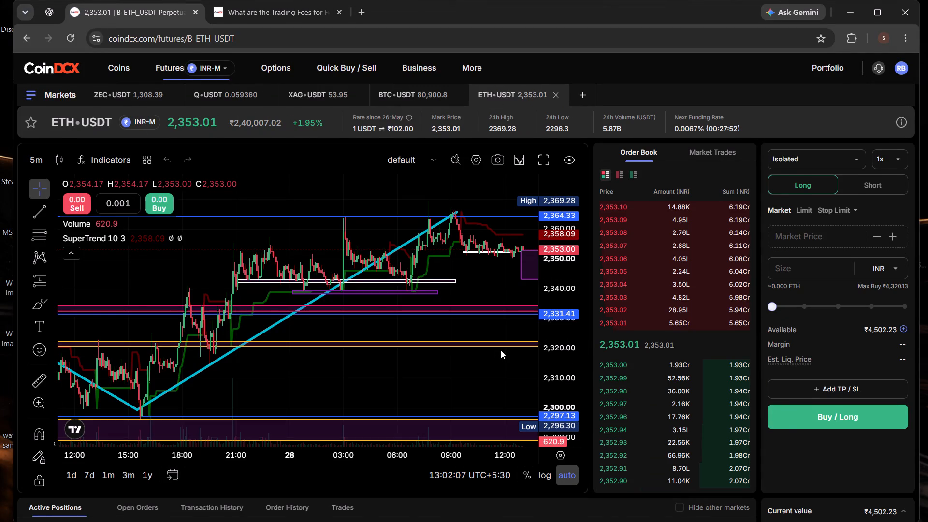
Examine the 5-minute ETH-USDT chart around the new purple rectangle, comparing it with the recent consolidation, the SuperTrend line and the support zones below.
{"action": "left_click_drag", "start_coordinate": [461, 370], "coordinate": [322, 394]}
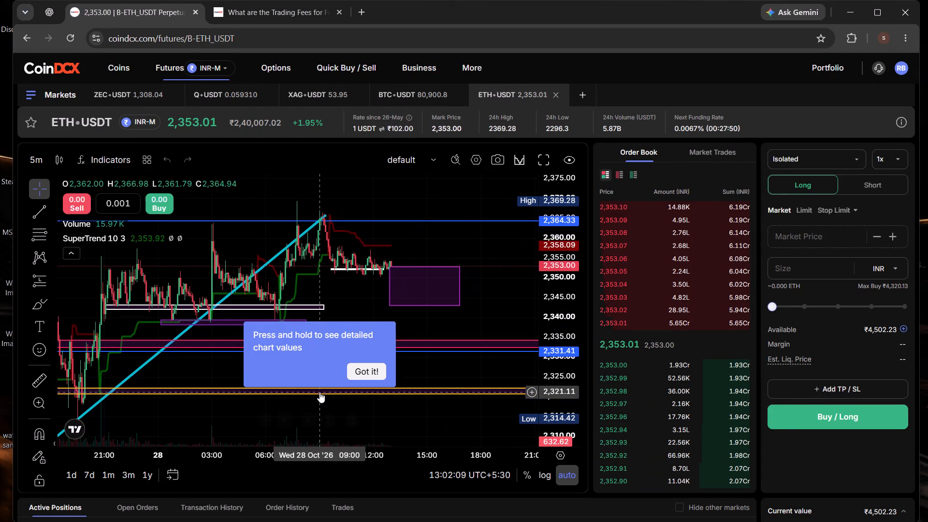
{"action": "left_click", "coordinate": [379, 367]}
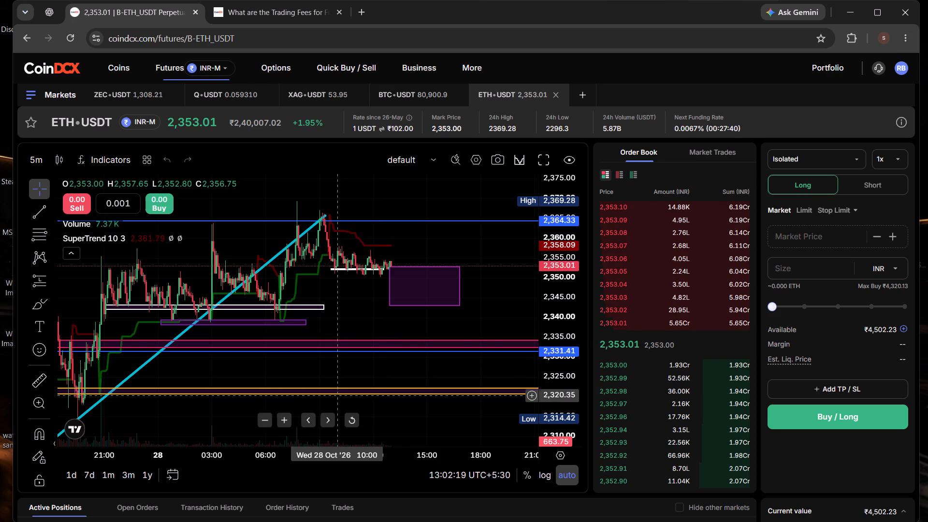
{"action": "left_click_drag", "start_coordinate": [582, 315], "coordinate": [562, 244]}
{"action": "left_click_drag", "start_coordinate": [559, 293], "coordinate": [573, 240]}
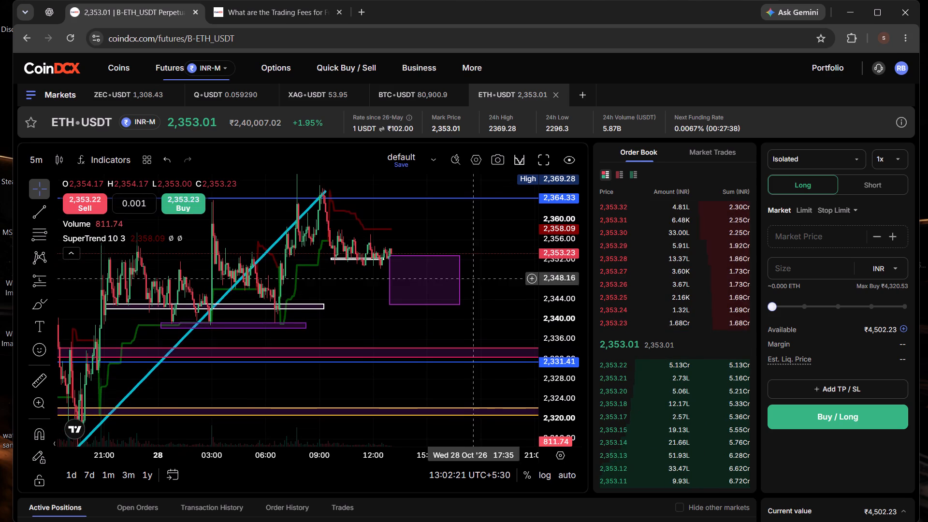
{"action": "scroll", "coordinate": [469, 285], "scroll_direction": "up", "scroll_amount": 3}
{"action": "left_click_drag", "start_coordinate": [294, 321], "coordinate": [404, 334]}
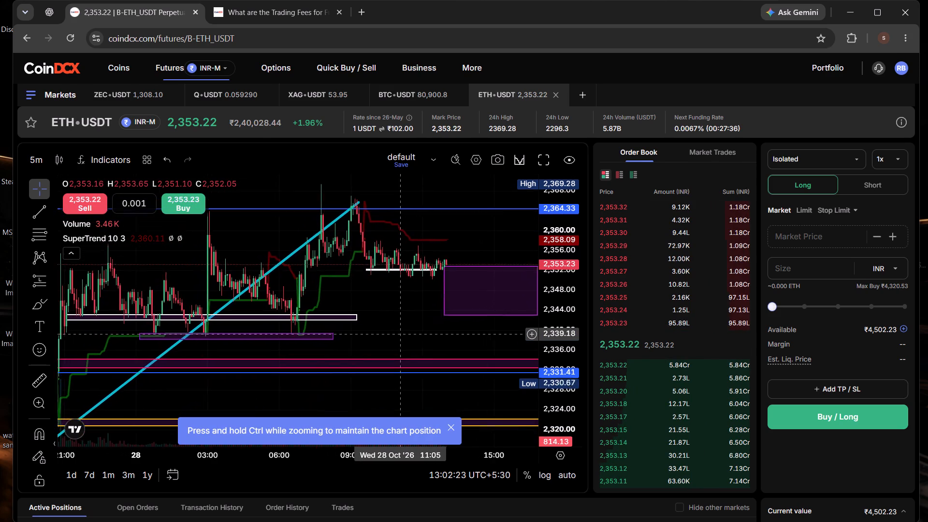
{"action": "left_click_drag", "start_coordinate": [404, 334], "coordinate": [410, 333]}
{"action": "scroll", "coordinate": [408, 332], "scroll_direction": "down", "scroll_amount": 2}
{"action": "left_click_drag", "start_coordinate": [457, 401], "coordinate": [393, 378]}
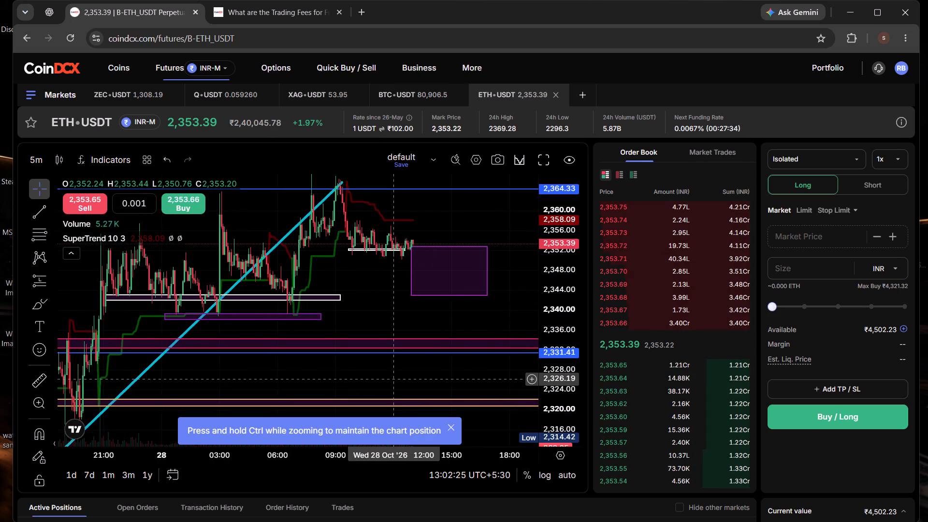
{"action": "left_click_drag", "start_coordinate": [393, 378], "coordinate": [390, 379]}
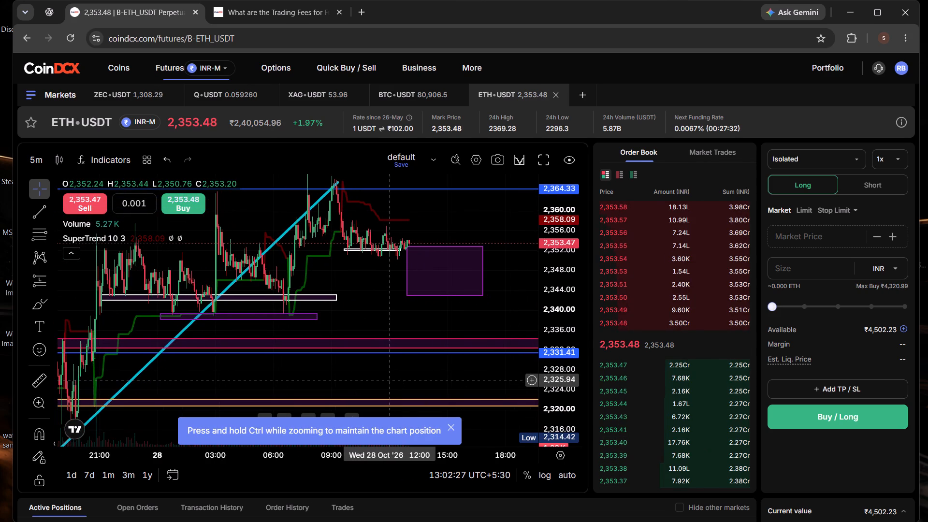
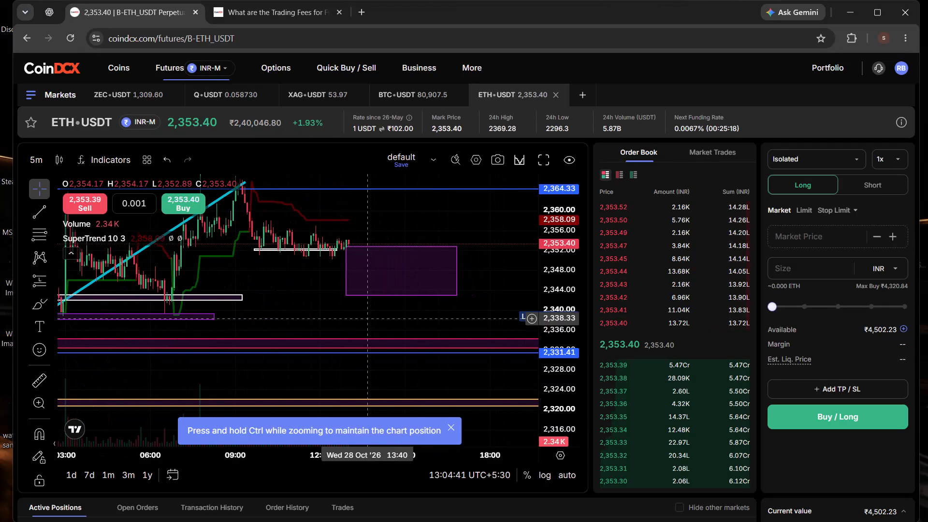
Examine the latest 5-minute ETH-USDT candles up close around the white consolidation zone and the start of the large purple rectangle.
{"action": "scroll", "coordinate": [406, 302], "scroll_direction": "up", "scroll_amount": 8}
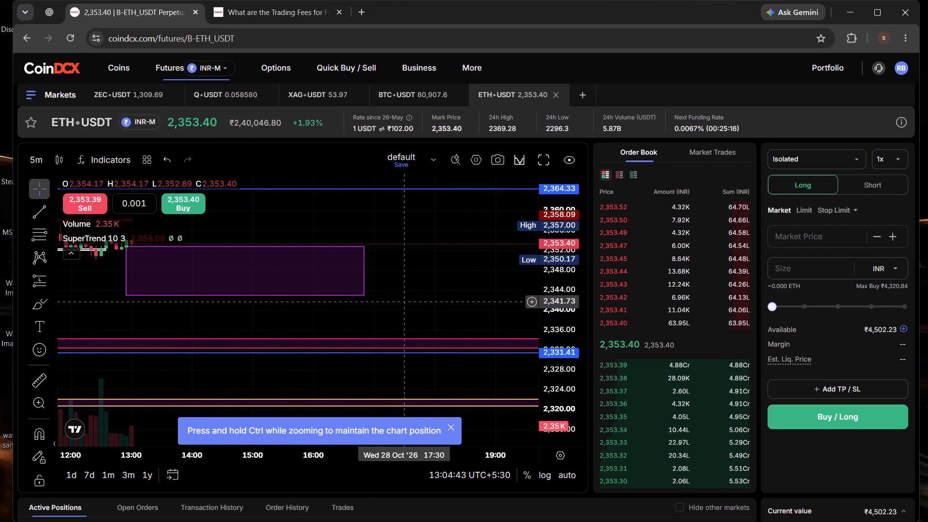
{"action": "scroll", "coordinate": [408, 306], "scroll_direction": "up", "scroll_amount": 4}
{"action": "left_click_drag", "start_coordinate": [262, 227], "coordinate": [437, 318]}
{"action": "left_click_drag", "start_coordinate": [558, 326], "coordinate": [549, 291]}
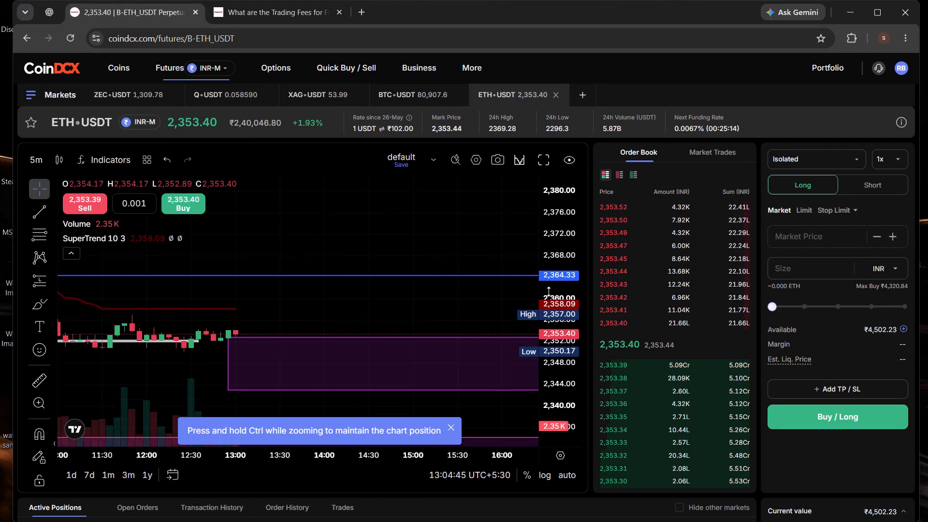
{"action": "left_click_drag", "start_coordinate": [549, 291], "coordinate": [525, 128]}
{"action": "left_click_drag", "start_coordinate": [305, 306], "coordinate": [362, 258]}
{"action": "left_click_drag", "start_coordinate": [545, 293], "coordinate": [545, 258]}
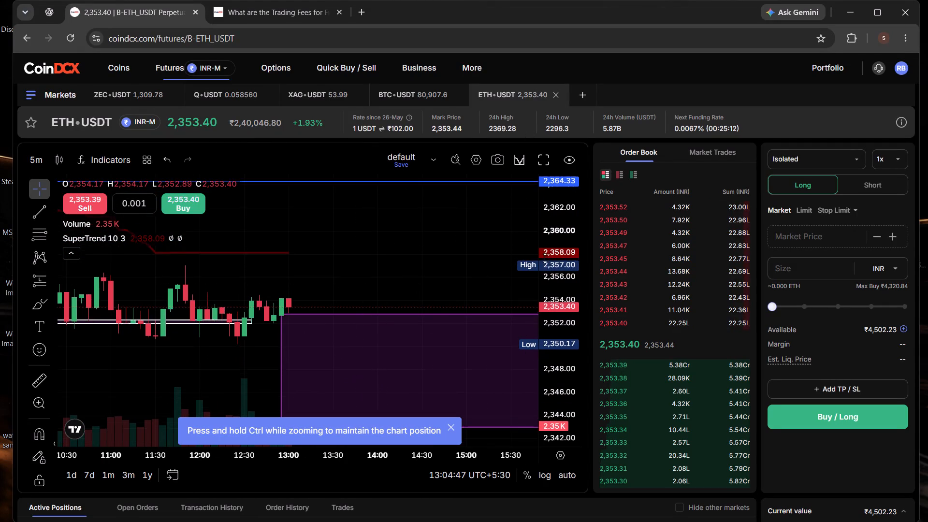
{"action": "left_click_drag", "start_coordinate": [545, 258], "coordinate": [546, 176]}
{"action": "scroll", "coordinate": [360, 230], "scroll_direction": "down", "scroll_amount": 2}
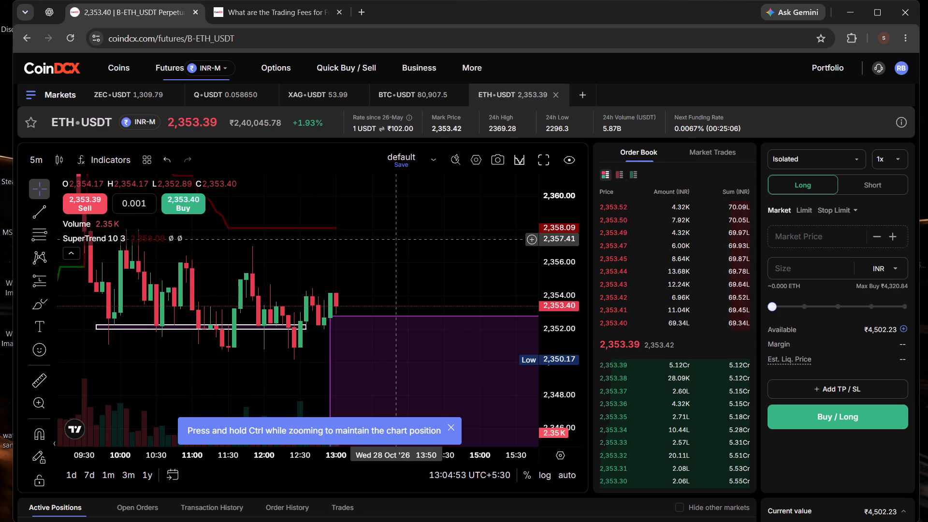
Examine the wider 5-minute ETH-USDT structure, comparing the purple rectangle with the cyan trend line, the SuperTrend line and the support zones below.
{"action": "scroll", "coordinate": [398, 240], "scroll_direction": "down", "scroll_amount": 8}
{"action": "left_click_drag", "start_coordinate": [564, 222], "coordinate": [568, 368]}
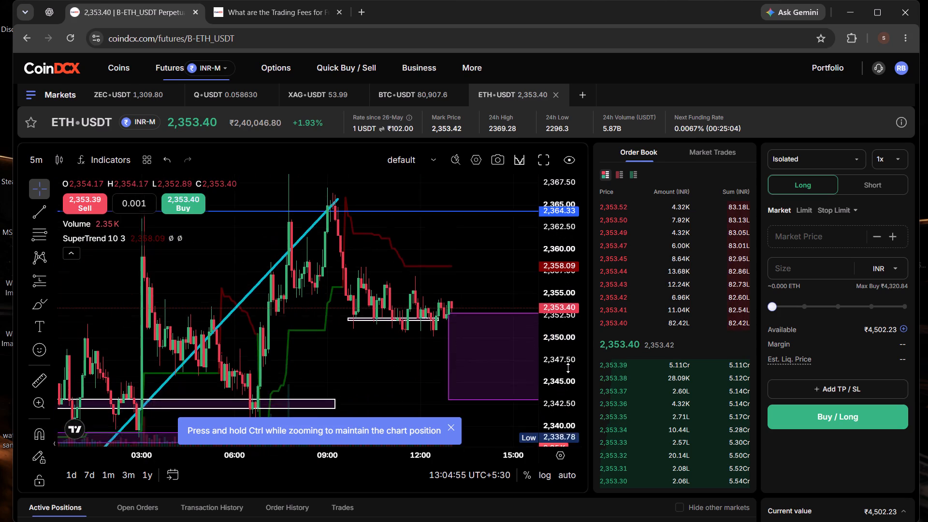
{"action": "left_click_drag", "start_coordinate": [568, 368], "coordinate": [568, 368]}
{"action": "scroll", "coordinate": [474, 305], "scroll_direction": "down", "scroll_amount": 6}
{"action": "left_click_drag", "start_coordinate": [476, 399], "coordinate": [376, 352]}
{"action": "scroll", "coordinate": [374, 348], "scroll_direction": "up", "scroll_amount": 3}
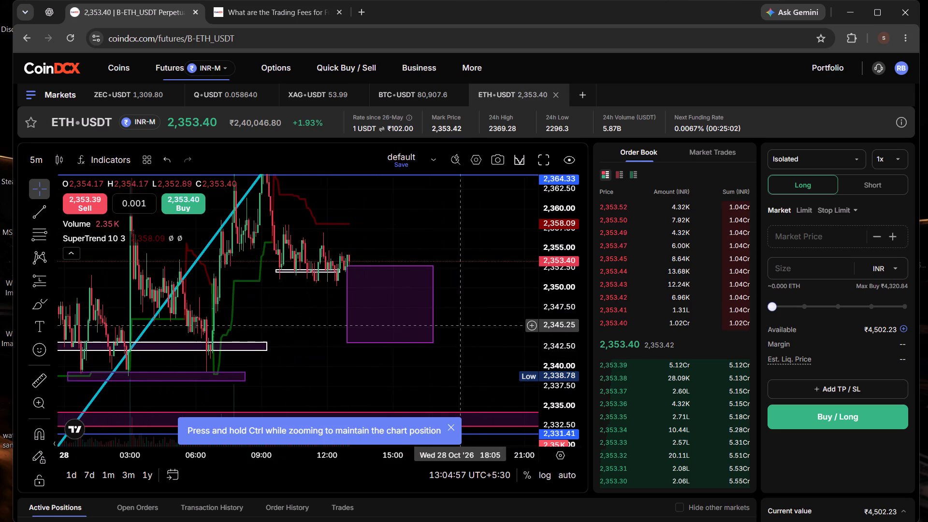
{"action": "left_click_drag", "start_coordinate": [477, 274], "coordinate": [490, 284]}
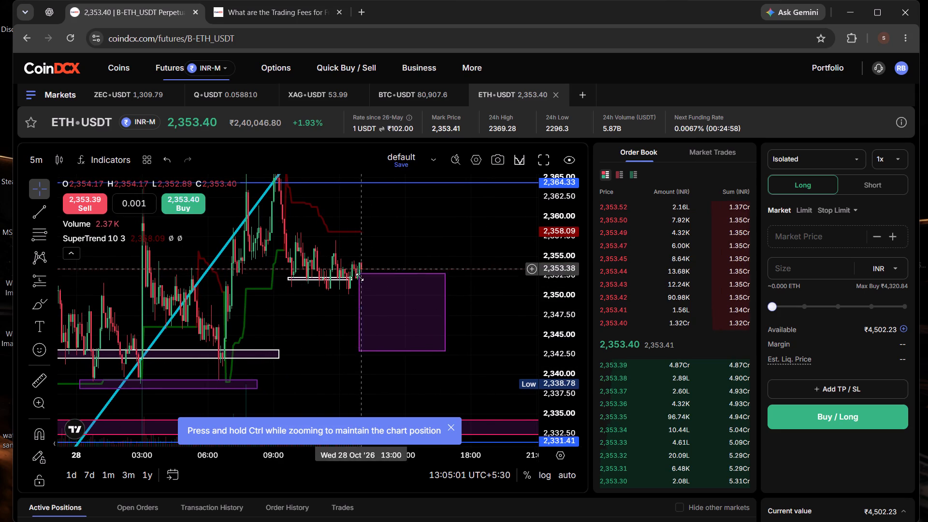
{"action": "scroll", "coordinate": [480, 254], "scroll_direction": "down", "scroll_amount": 2}
{"action": "left_click_drag", "start_coordinate": [554, 242], "coordinate": [563, 316]}
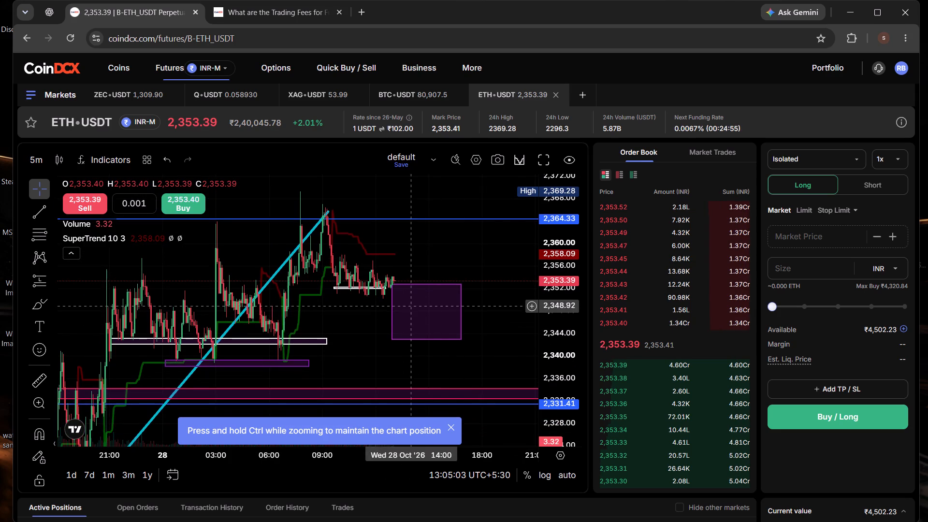
{"action": "scroll", "coordinate": [499, 305], "scroll_direction": "down", "scroll_amount": 2}
{"action": "left_click_drag", "start_coordinate": [495, 263], "coordinate": [440, 293]}
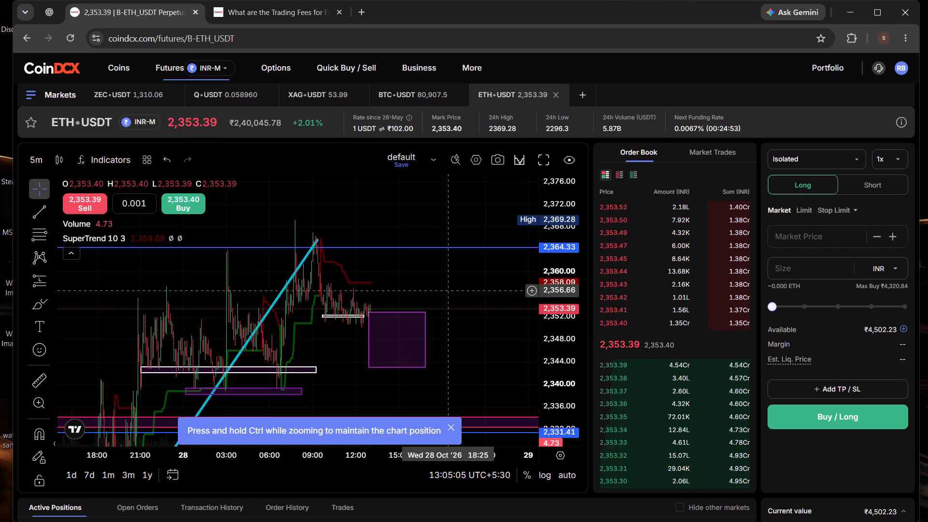
{"action": "left_click_drag", "start_coordinate": [422, 291], "coordinate": [431, 248]}
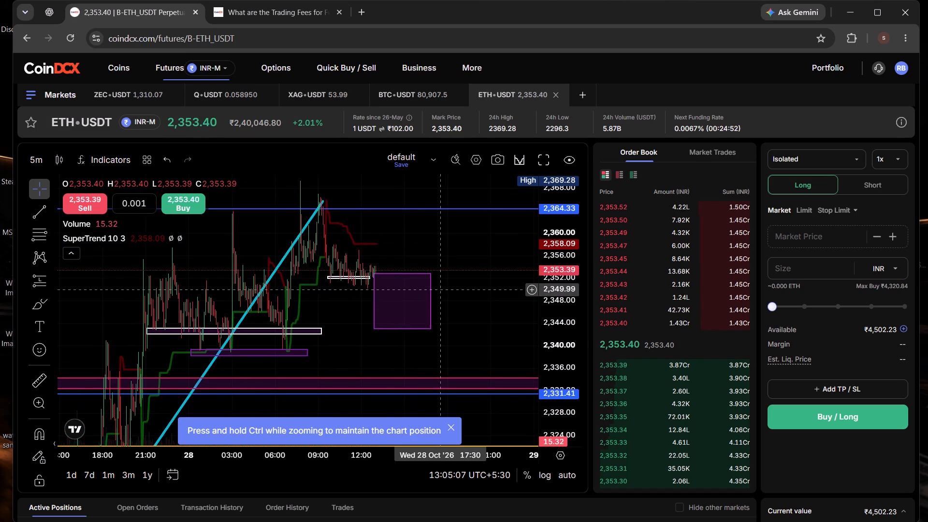
{"action": "scroll", "coordinate": [442, 290], "scroll_direction": "up", "scroll_amount": 3}
{"action": "left_click_drag", "start_coordinate": [315, 355], "coordinate": [412, 368]}
{"action": "scroll", "coordinate": [413, 367], "scroll_direction": "up", "scroll_amount": 1}
{"action": "left_click_drag", "start_coordinate": [373, 367], "coordinate": [411, 374]}
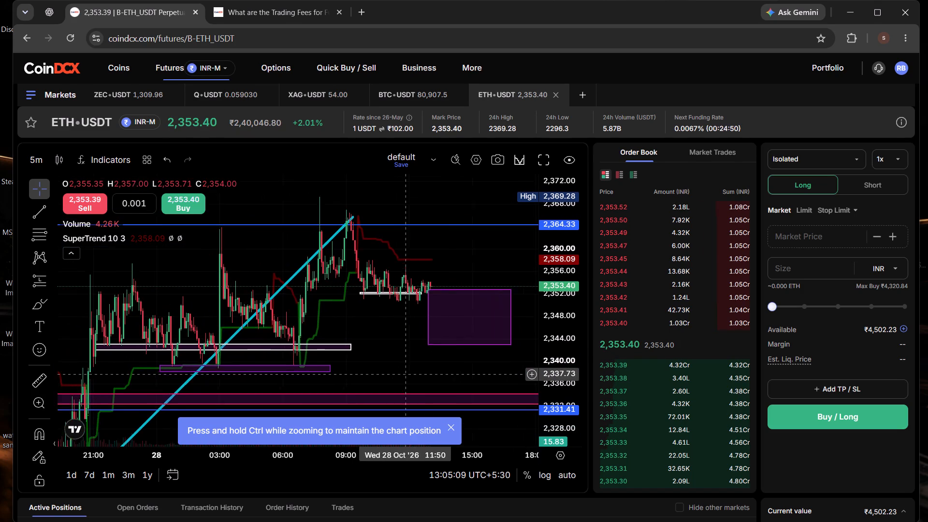
{"action": "left_click_drag", "start_coordinate": [411, 374], "coordinate": [436, 375]}
Search Google for "jio ipo details" in a new browser tab and look over the results.
{"action": "left_click", "coordinate": [270, 3]}
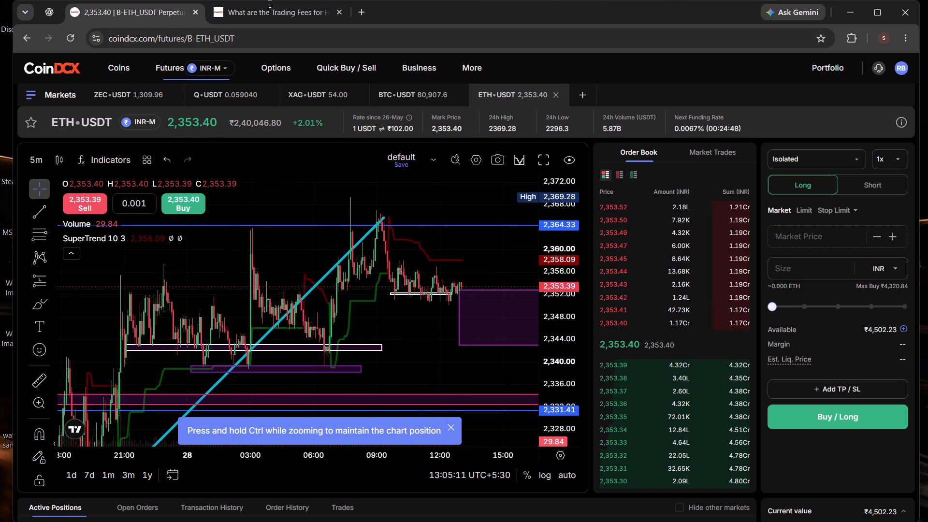
{"action": "left_click", "coordinate": [362, 12]}
{"action": "left_click", "coordinate": [327, 211]}
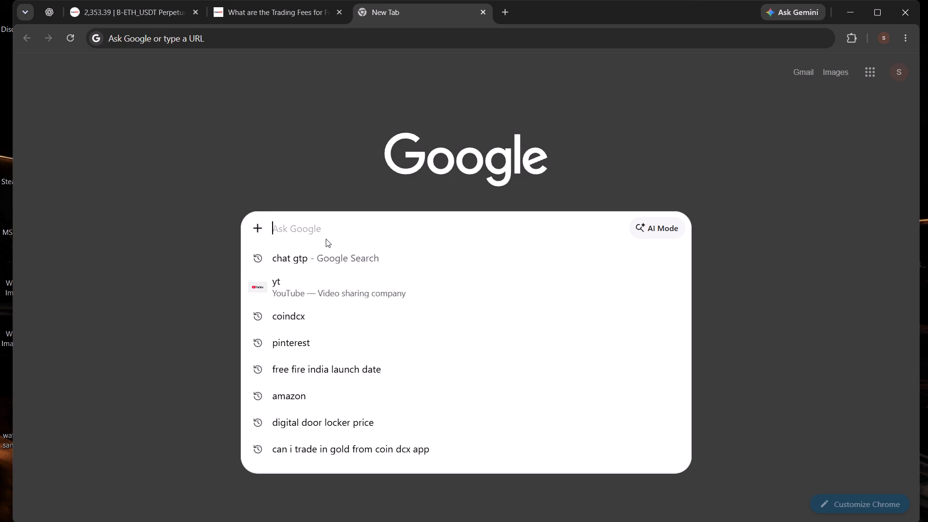
{"action": "type", "text": "jio io"}
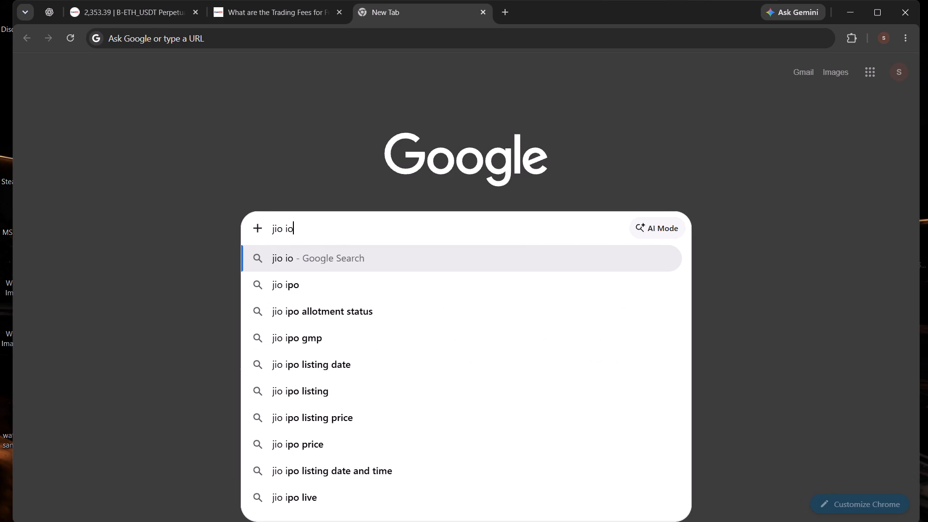
{"action": "key", "text": "BackSpace"}
{"action": "type", "text": "po details"}
{"action": "key", "text": "space"}
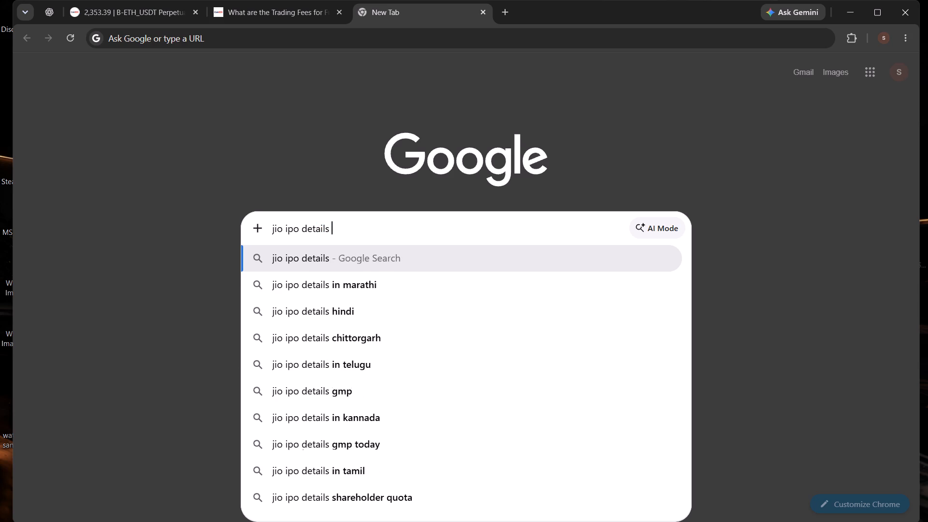
{"action": "key", "text": "Return"}
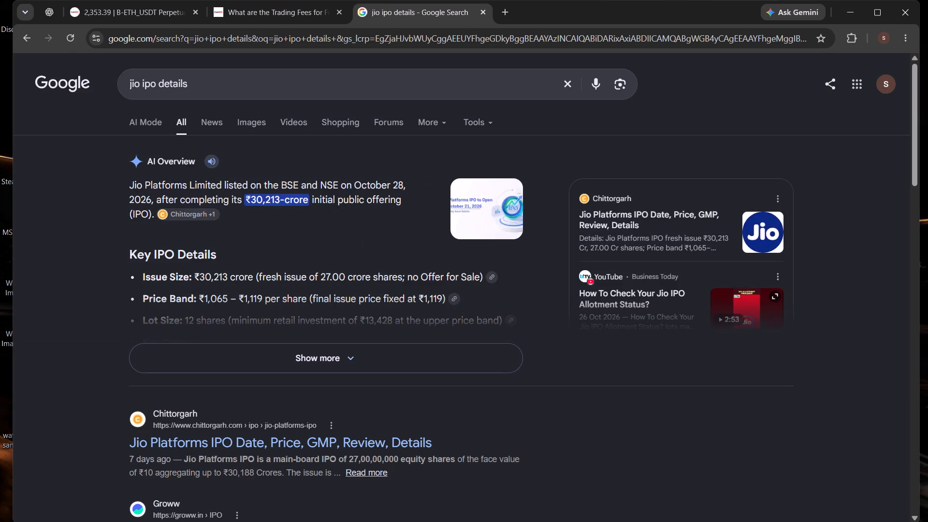
{"action": "scroll", "coordinate": [313, 206], "scroll_direction": "down", "scroll_amount": 1}
{"action": "scroll", "coordinate": [309, 238], "scroll_direction": "up", "scroll_amount": 3}
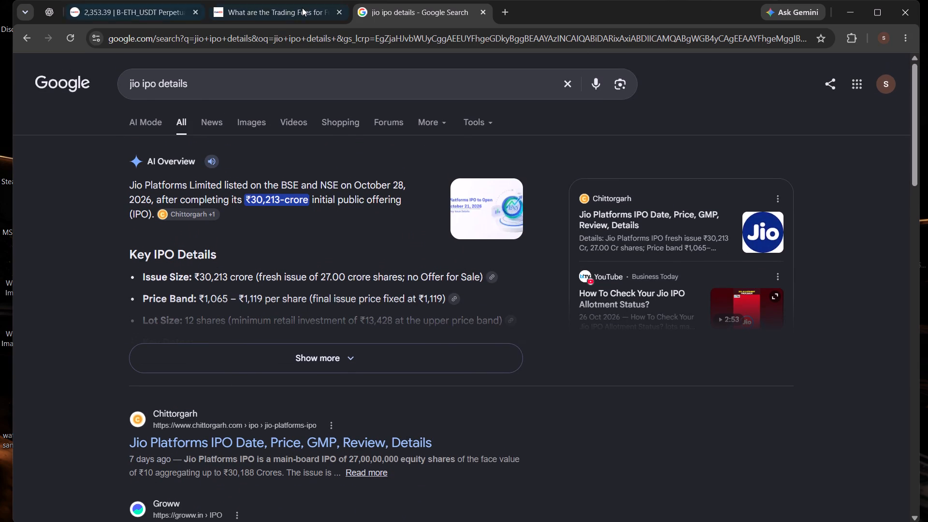
Replace the Google query with "is jio listed" and run the search.
{"action": "left_click", "coordinate": [258, 92]}
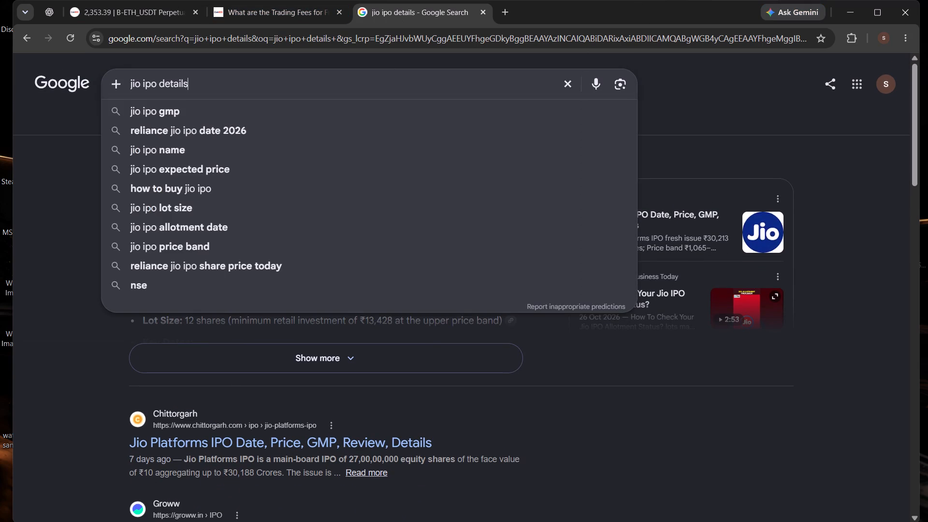
{"action": "key", "text": "BackSpace"}
{"action": "key", "text": "BackSpace"}
{"action": "key", "text": "BackSpace"}
{"action": "key", "text": "BackSpace"}
{"action": "key", "text": "BackSpace"}
{"action": "key", "text": "BackSpace"}
{"action": "key", "text": "BackSpace"}
{"action": "key", "text": "BackSpace"}
{"action": "key", "text": "BackSpace"}
{"action": "key", "text": "BackSpace"}
{"action": "key", "text": "BackSpace"}
{"action": "key", "text": "BackSpace"}
{"action": "key", "text": "BackSpace"}
{"action": "key", "text": "BackSpace"}
{"action": "key", "text": "BackSpace"}
{"action": "key", "text": "BackSpace"}
{"action": "key", "text": "BackSpace"}
{"action": "key", "text": "BackSpace"}
{"action": "key", "text": "BackSpace"}
{"action": "key", "text": "BackSpace"}
{"action": "type", "text": "oi"}
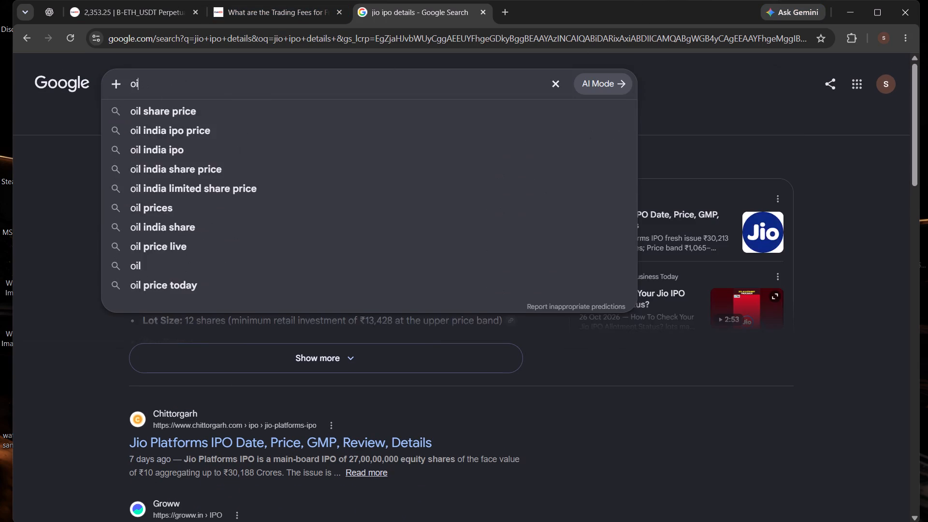
{"action": "key", "text": "BackSpace"}
{"action": "key", "text": "BackSpace"}
{"action": "key", "text": "BackSpace"}
{"action": "type", "text": "is jio listed"}
{"action": "key", "text": "space"}
{"action": "key", "text": "Return"}
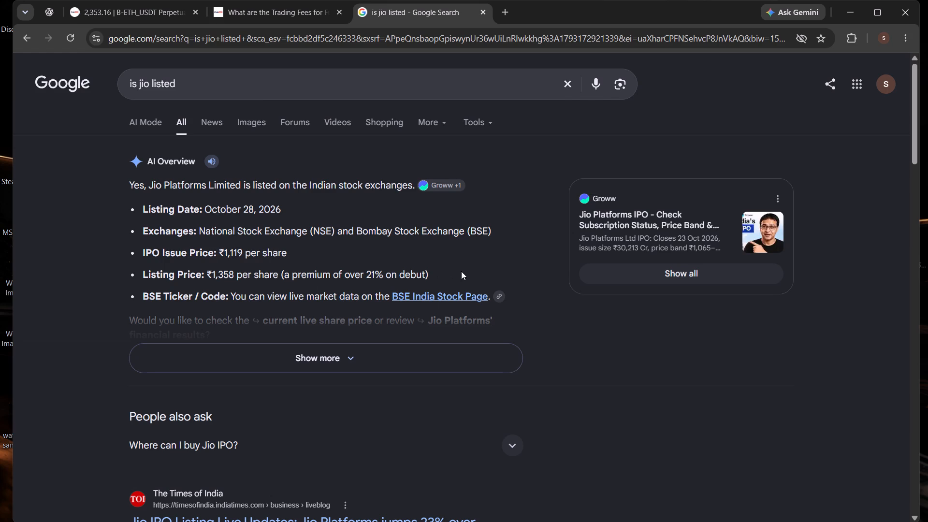
Expand the full AI overview on Jio's stock exchange listing and read it.
{"action": "scroll", "coordinate": [461, 271], "scroll_direction": "down", "scroll_amount": 1}
{"action": "left_click", "coordinate": [347, 295]}
{"action": "scroll", "coordinate": [352, 304], "scroll_direction": "up", "scroll_amount": 1}
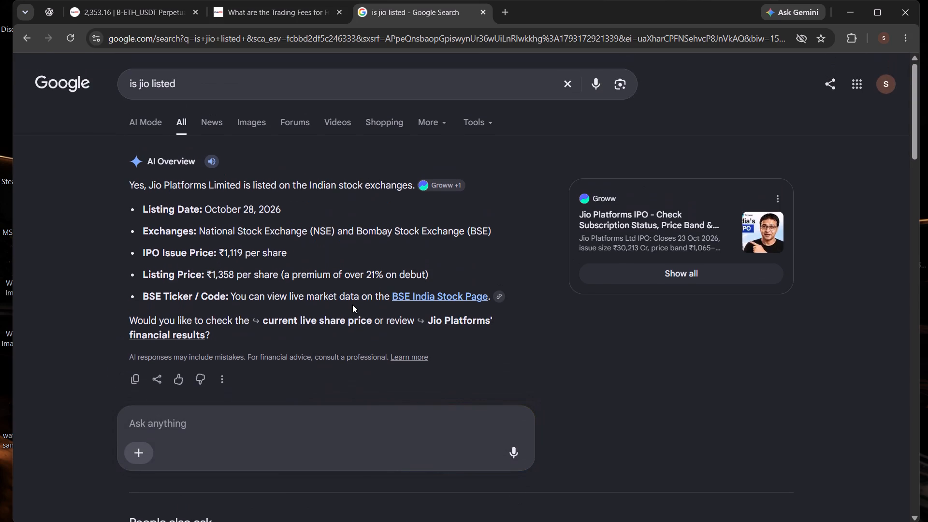
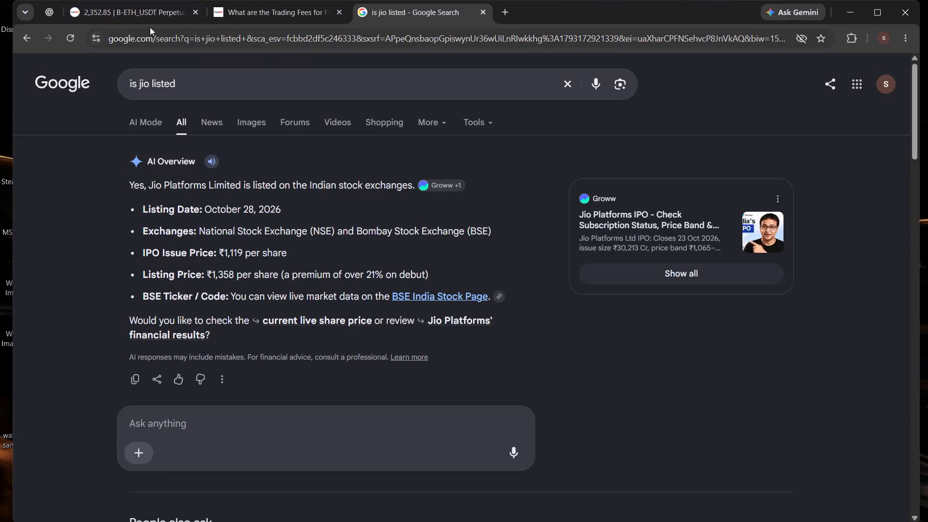
Switch back to the CoinDCX ETH-USDT futures page and reload it.
{"action": "left_click", "coordinate": [150, 10]}
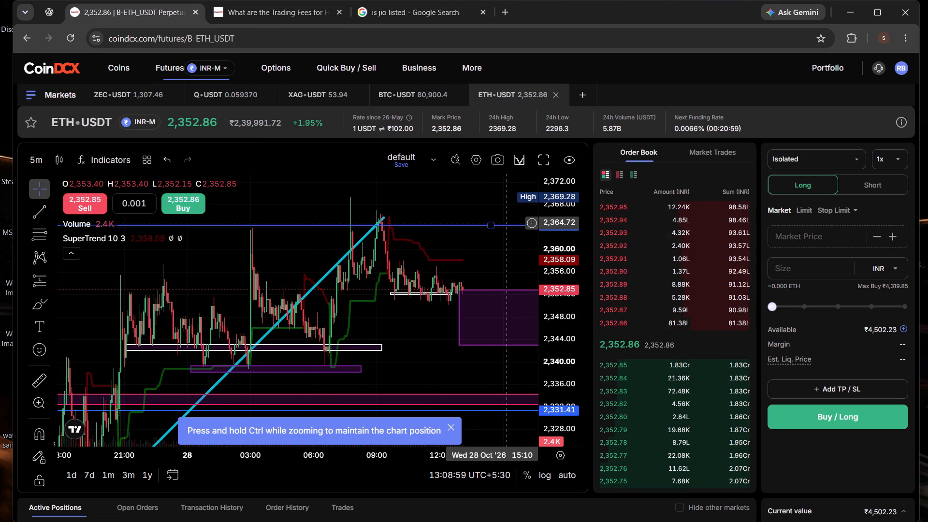
{"action": "left_click_drag", "start_coordinate": [488, 273], "coordinate": [455, 264]}
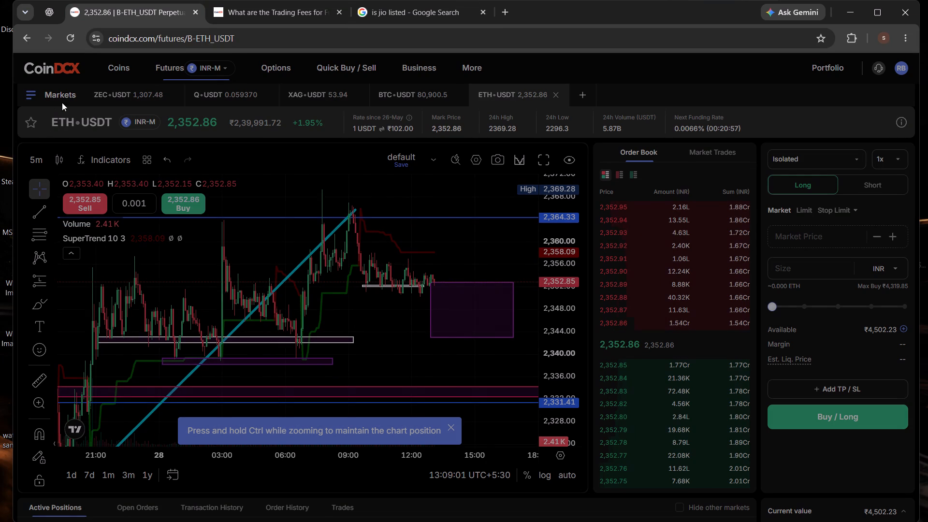
{"action": "left_click", "coordinate": [70, 37]}
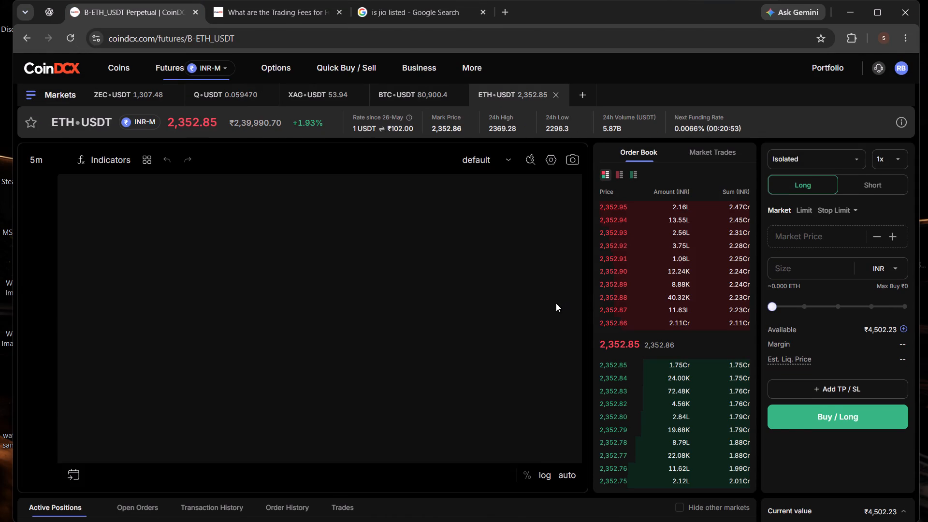
Dismiss the chart tips and examine the 5-minute ETH-USDT consolidation against the SuperTrend line, cyan trend line and purple rectangle.
{"action": "left_click_drag", "start_coordinate": [553, 324], "coordinate": [570, 274]}
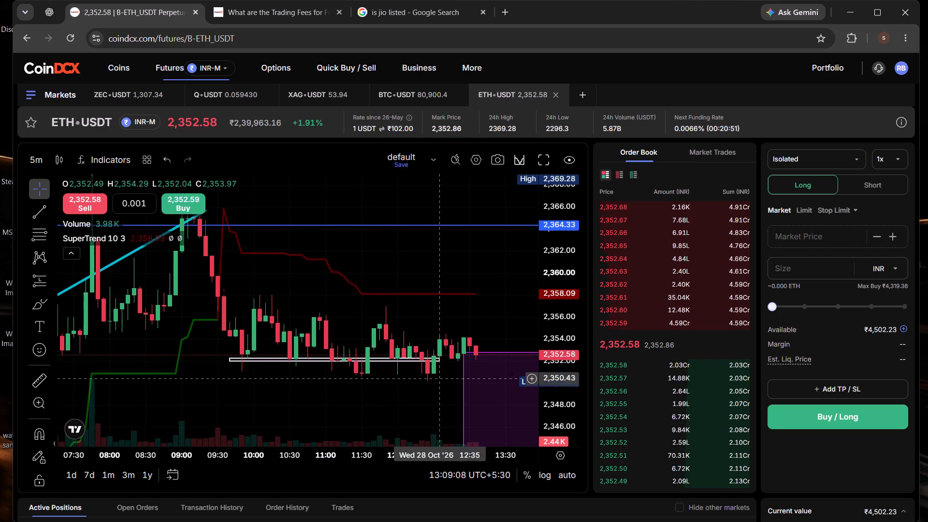
{"action": "scroll", "coordinate": [380, 405], "scroll_direction": "down", "scroll_amount": 1}
{"action": "left_click_drag", "start_coordinate": [380, 411], "coordinate": [309, 367]}
{"action": "scroll", "coordinate": [482, 268], "scroll_direction": "down", "scroll_amount": 2}
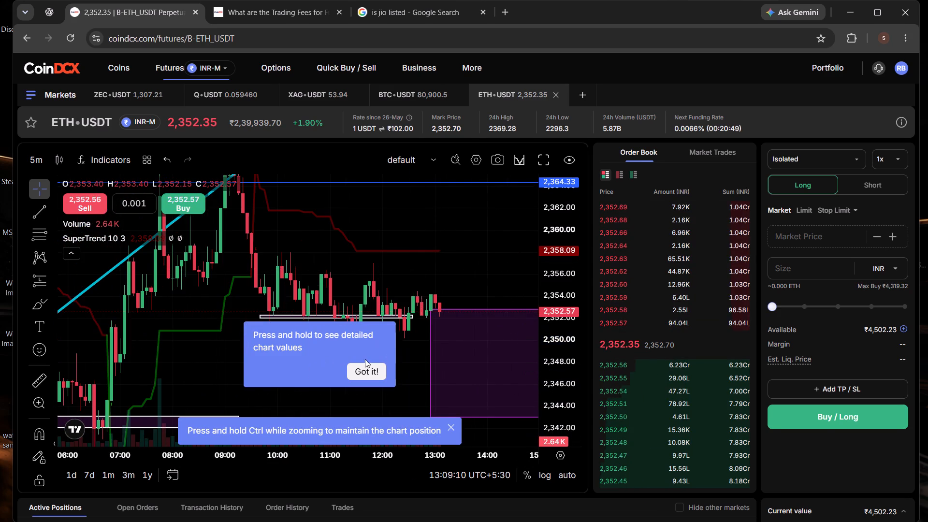
{"action": "scroll", "coordinate": [303, 368], "scroll_direction": "down", "scroll_amount": 2}
{"action": "left_click", "coordinate": [449, 305]}
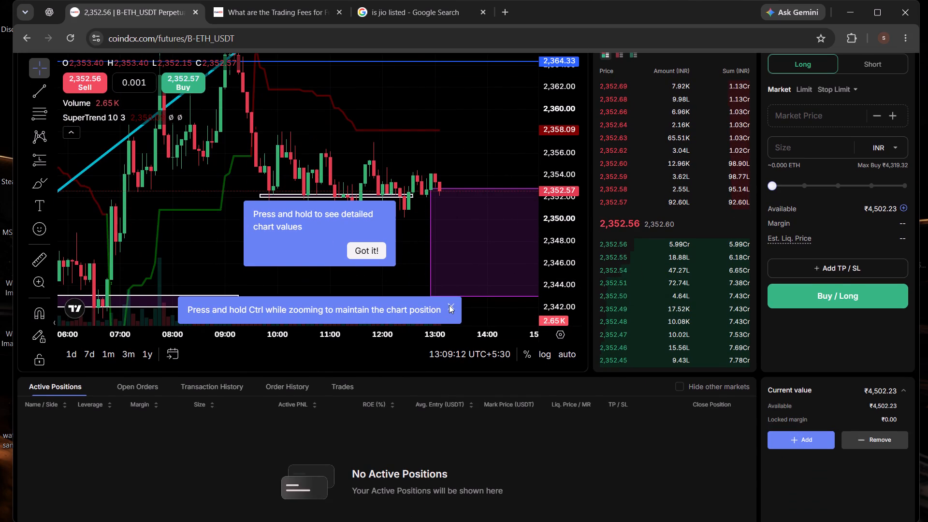
{"action": "left_click_drag", "start_coordinate": [404, 261], "coordinate": [304, 264]}
{"action": "left_click", "coordinate": [436, 159]}
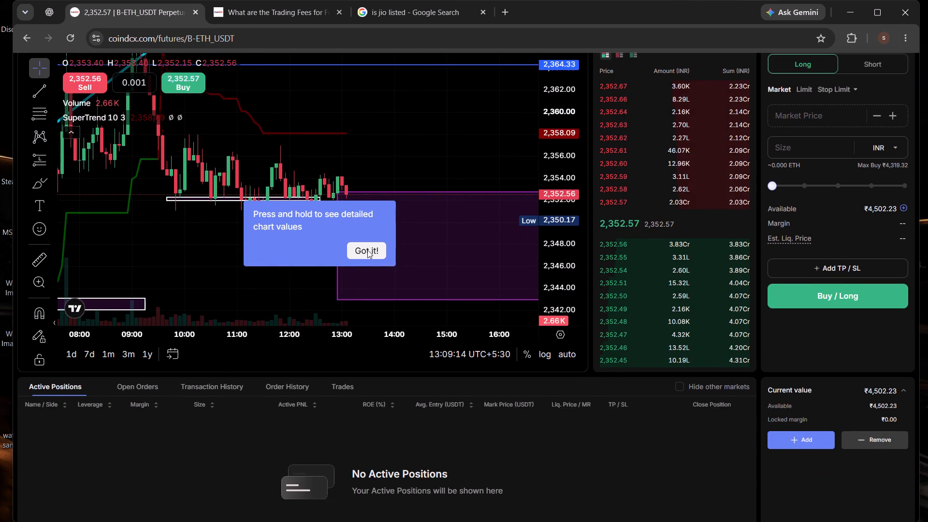
{"action": "left_click", "coordinate": [367, 250]}
{"action": "left_click_drag", "start_coordinate": [436, 156], "coordinate": [365, 174]}
{"action": "scroll", "coordinate": [365, 174], "scroll_direction": "down", "scroll_amount": 2}
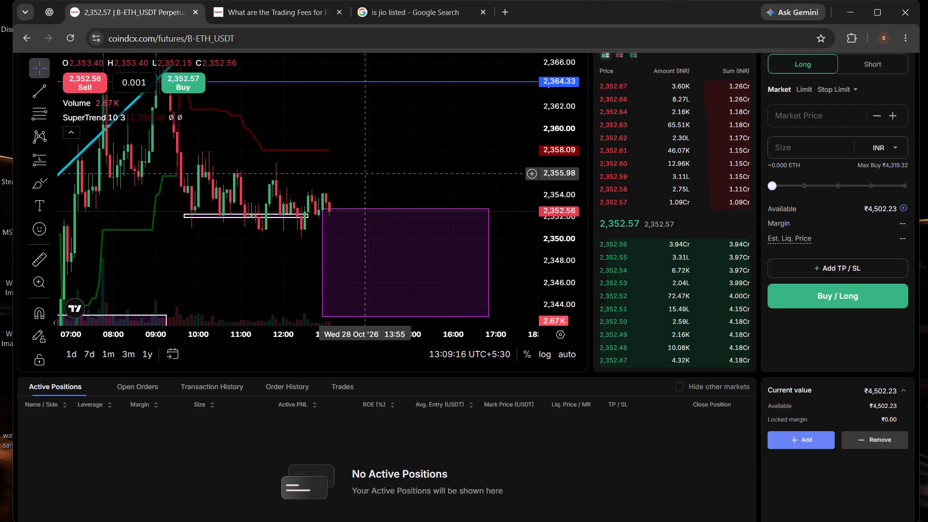
{"action": "left_click_drag", "start_coordinate": [384, 155], "coordinate": [447, 187]}
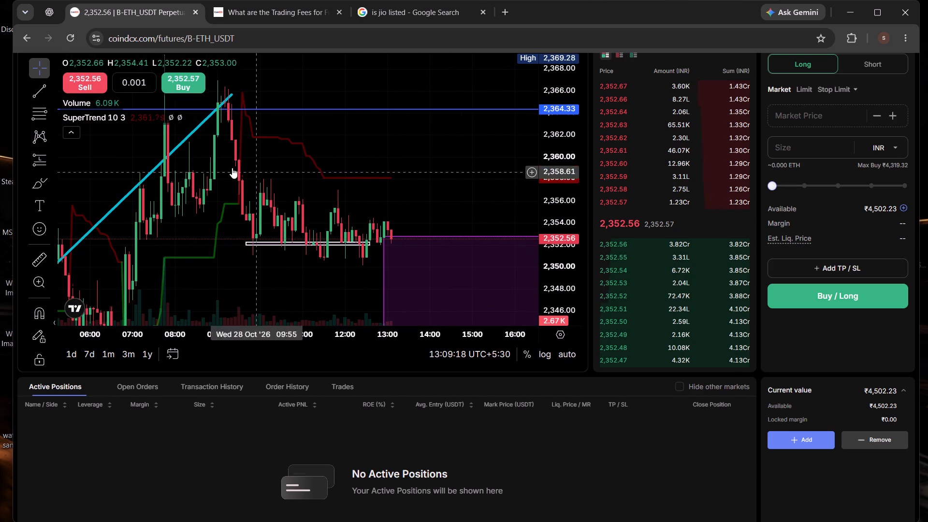
{"action": "left_click_drag", "start_coordinate": [368, 121], "coordinate": [408, 185]}
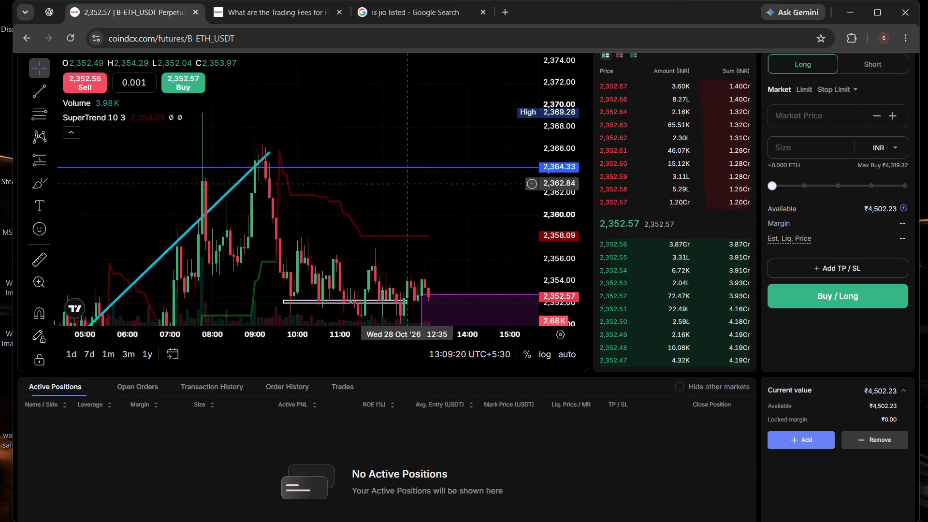
{"action": "left_click_drag", "start_coordinate": [408, 185], "coordinate": [361, 116]}
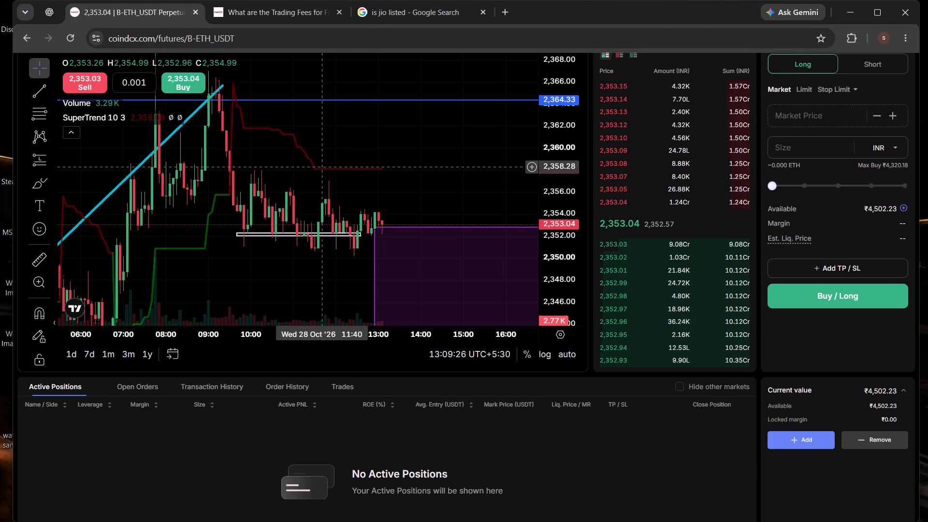
Open the futures transaction history and review the past entries, including the BNB-USDT liquidation, with their fees and net PNL.
{"action": "left_click", "coordinate": [145, 384]}
{"action": "left_click", "coordinate": [203, 378]}
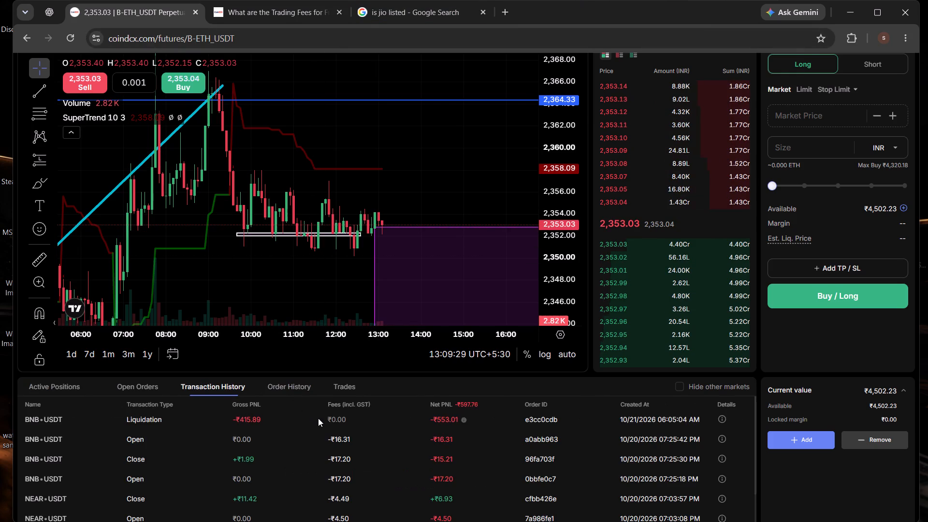
{"action": "scroll", "coordinate": [318, 418], "scroll_direction": "down", "scroll_amount": 5}
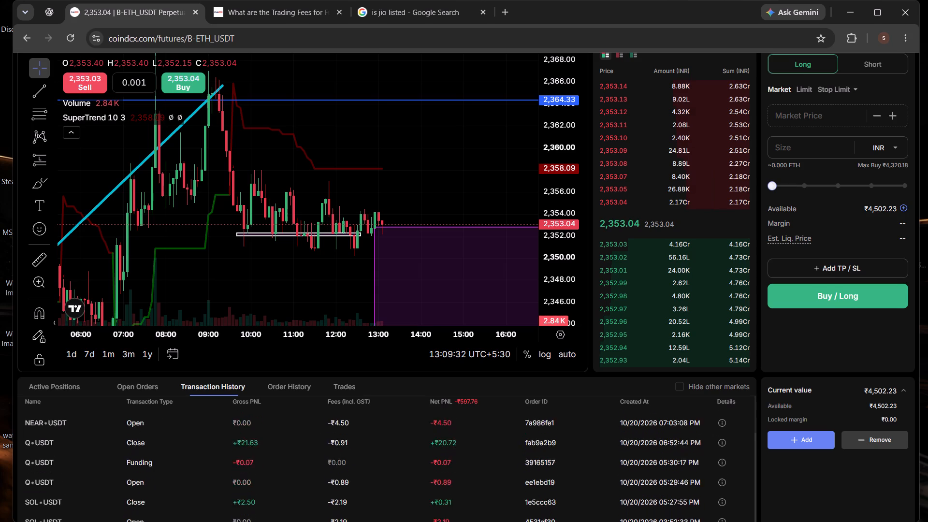
{"action": "scroll", "coordinate": [327, 466], "scroll_direction": "down", "scroll_amount": 6}
{"action": "scroll", "coordinate": [333, 474], "scroll_direction": "up", "scroll_amount": 10}
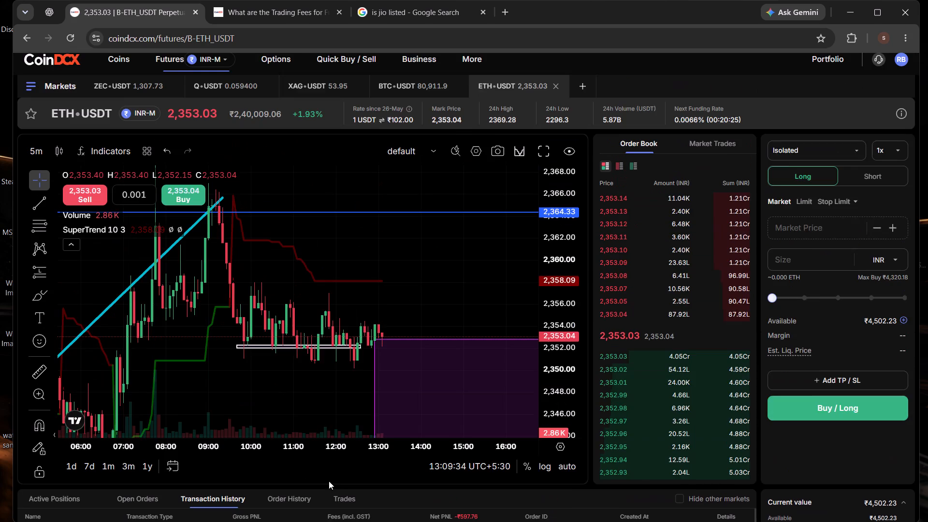
{"action": "scroll", "coordinate": [329, 478], "scroll_direction": "down", "scroll_amount": 2}
{"action": "left_click", "coordinate": [255, 419]}
{"action": "double_click", "coordinate": [170, 420]}
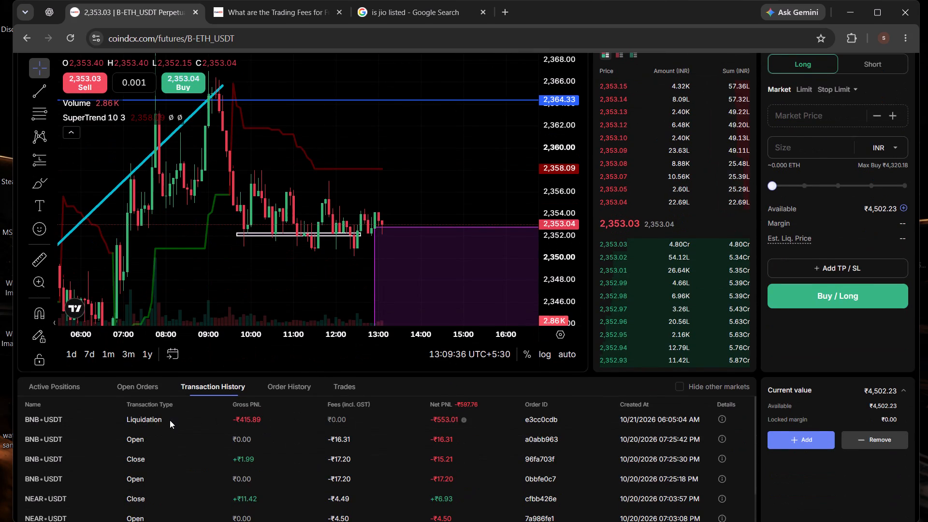
{"action": "double_click", "coordinate": [128, 444]}
{"action": "left_click", "coordinate": [193, 461]}
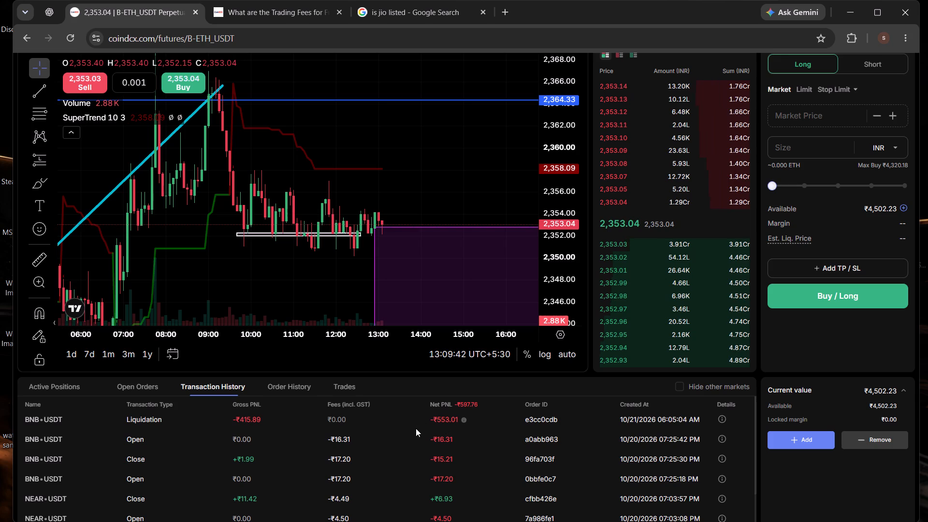
Review the order history down to the older SOL-USDT orders, comparing leverage, order types and fill prices.
{"action": "left_click", "coordinate": [288, 385]}
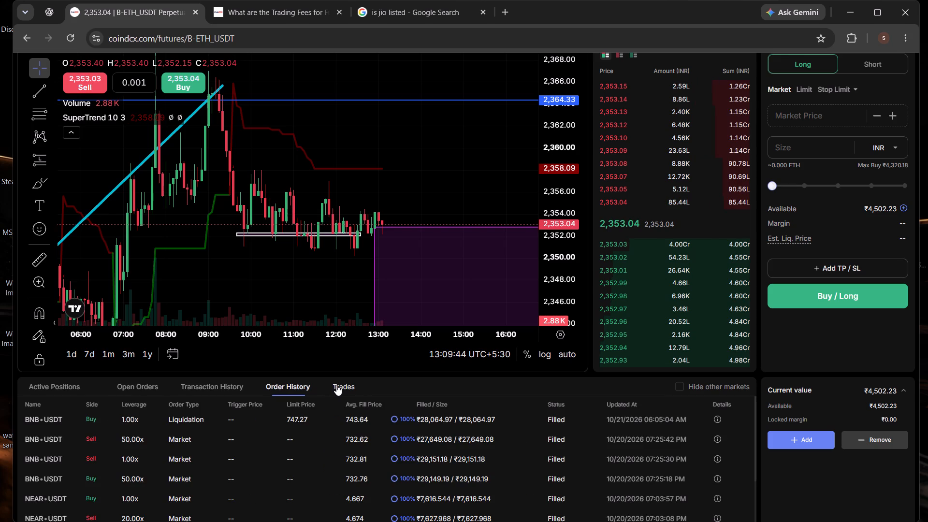
{"action": "left_click", "coordinate": [336, 385]}
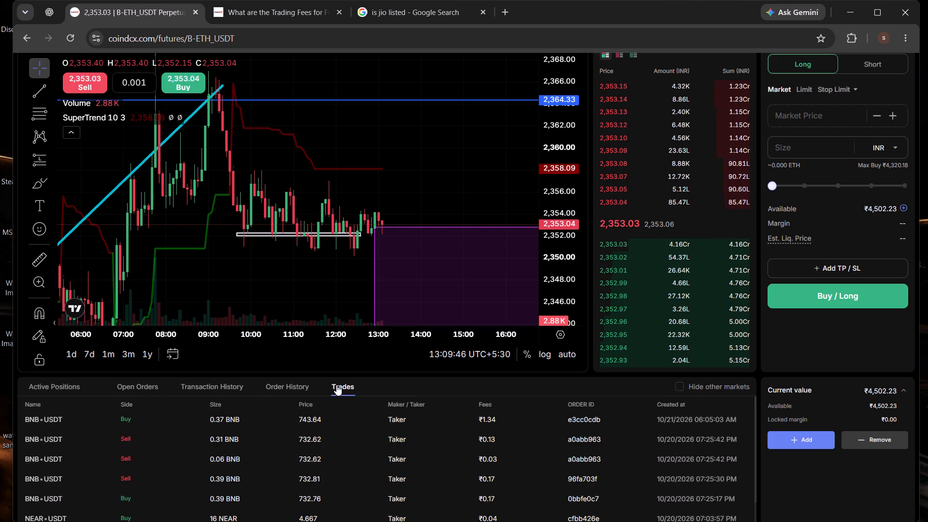
{"action": "left_click", "coordinate": [290, 390]}
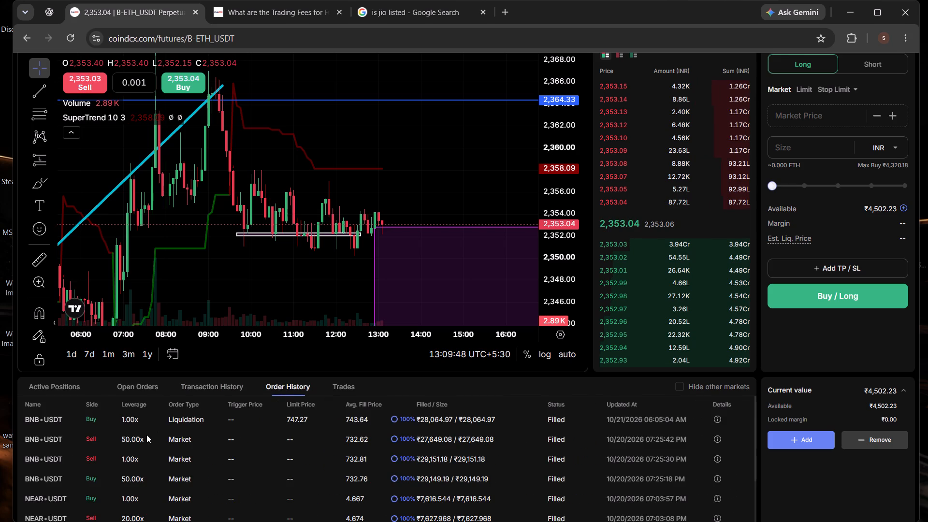
{"action": "scroll", "coordinate": [146, 435], "scroll_direction": "down", "scroll_amount": 3}
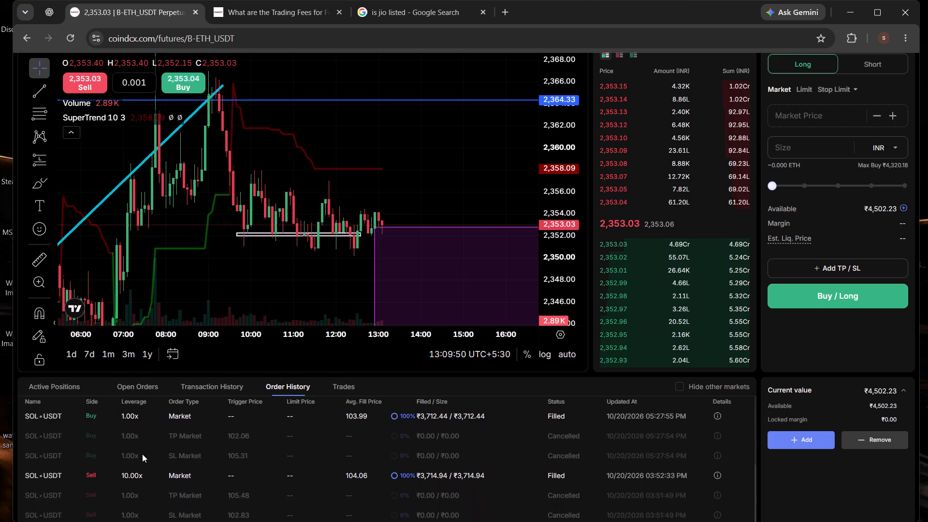
{"action": "scroll", "coordinate": [142, 462], "scroll_direction": "down", "scroll_amount": 1}
Open the list of executed trades and review their sizes, prices, maker/taker roles and fees.
{"action": "left_click", "coordinate": [338, 343]}
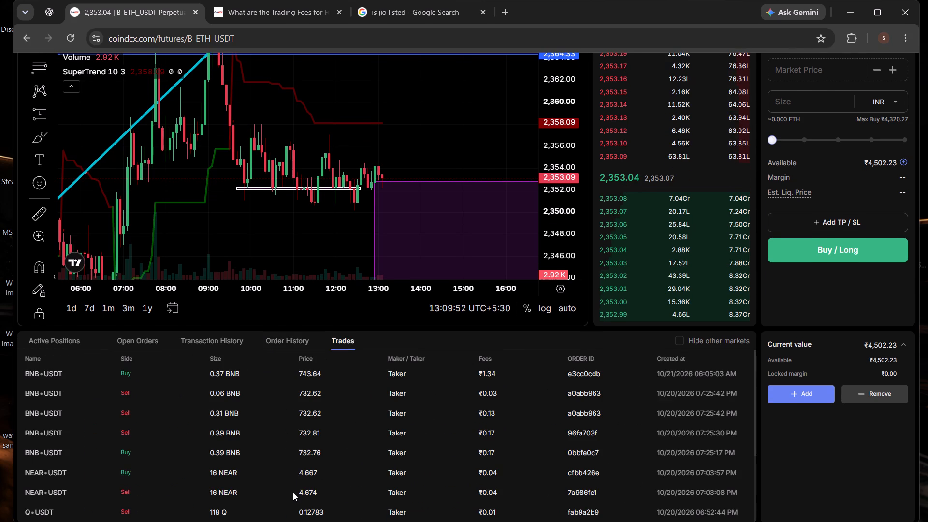
{"action": "scroll", "coordinate": [291, 492], "scroll_direction": "up", "scroll_amount": 1}
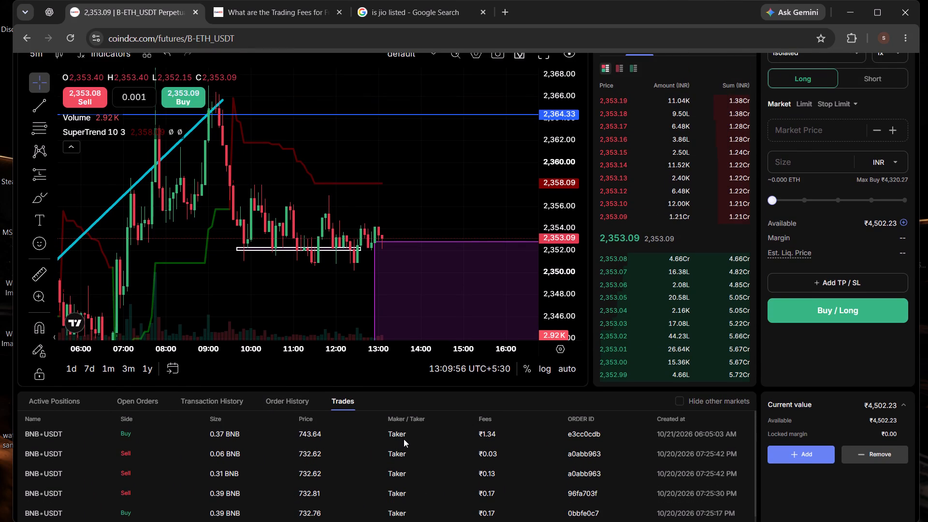
{"action": "scroll", "coordinate": [478, 461], "scroll_direction": "down", "scroll_amount": 1}
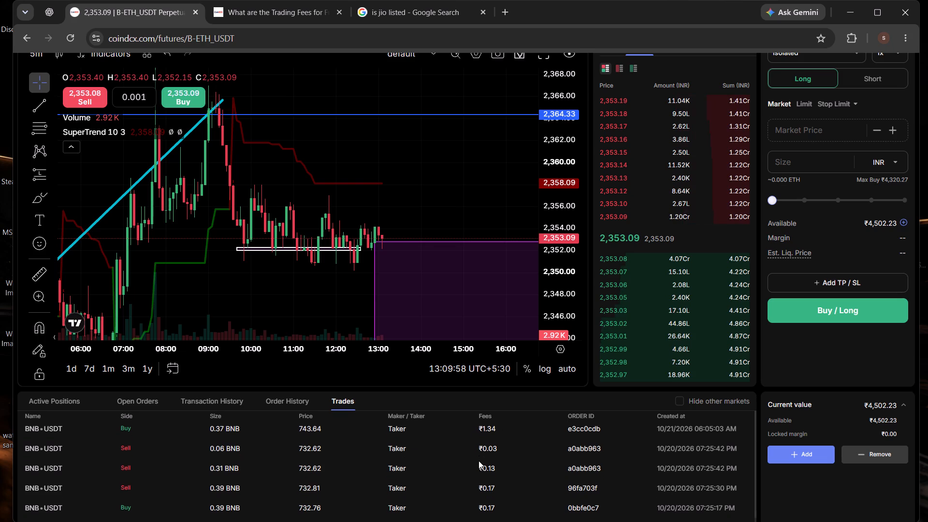
{"action": "scroll", "coordinate": [478, 461], "scroll_direction": "down", "scroll_amount": 5}
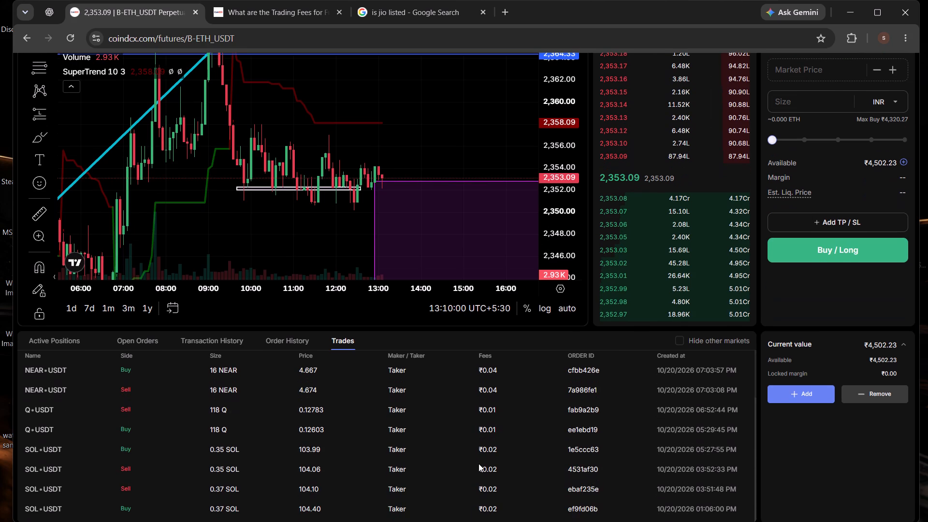
{"action": "scroll", "coordinate": [480, 466], "scroll_direction": "down", "scroll_amount": 3}
{"action": "scroll", "coordinate": [481, 469], "scroll_direction": "up", "scroll_amount": 4}
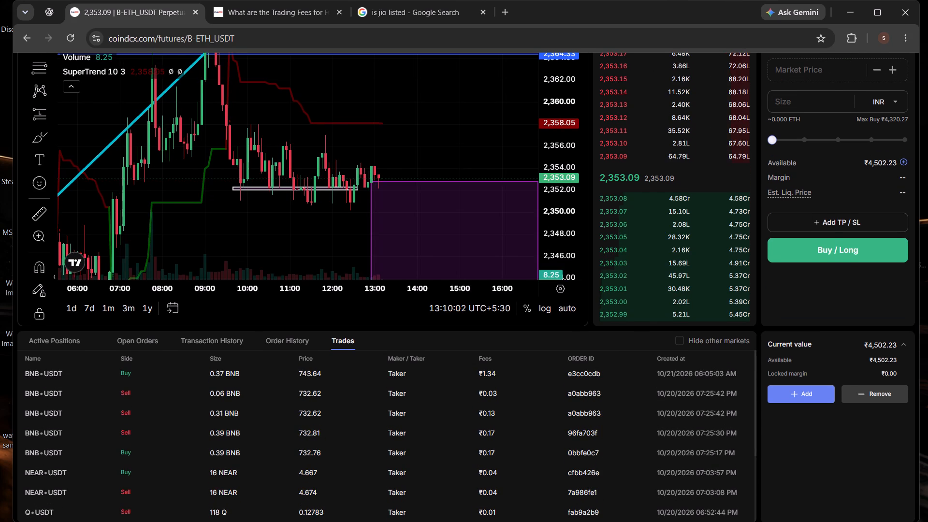
{"action": "scroll", "coordinate": [481, 469], "scroll_direction": "up", "scroll_amount": 1}
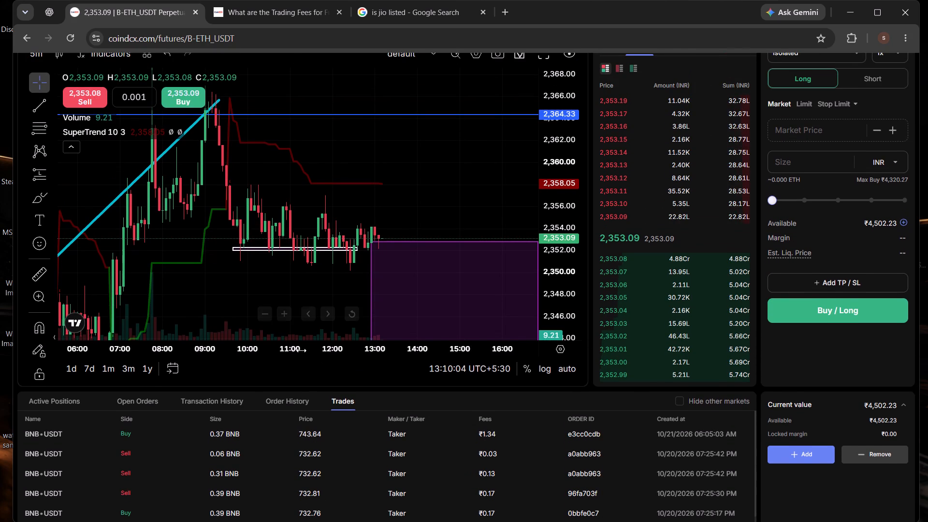
Maximise the browser window showing the ETH-USDT chart.
{"action": "left_click_drag", "start_coordinate": [406, 184], "coordinate": [477, 161]}
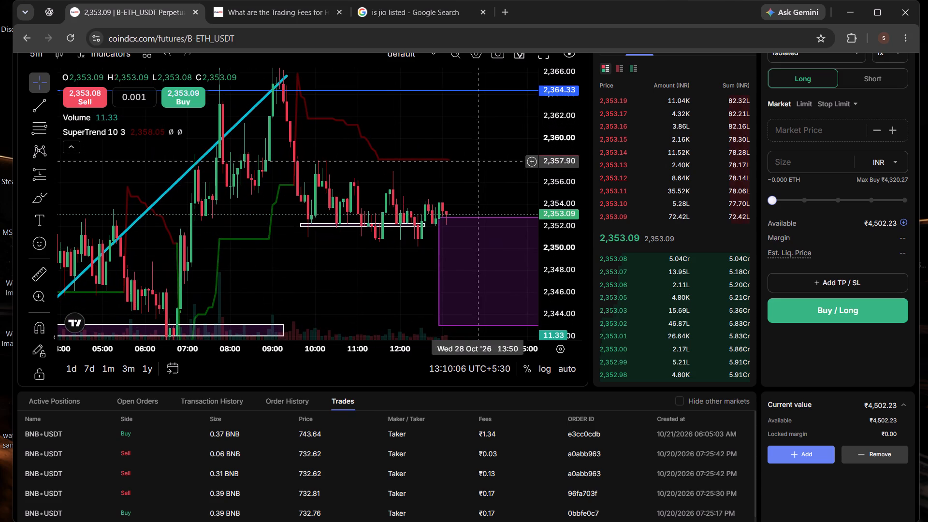
{"action": "left_click_drag", "start_coordinate": [568, 150], "coordinate": [567, 184]}
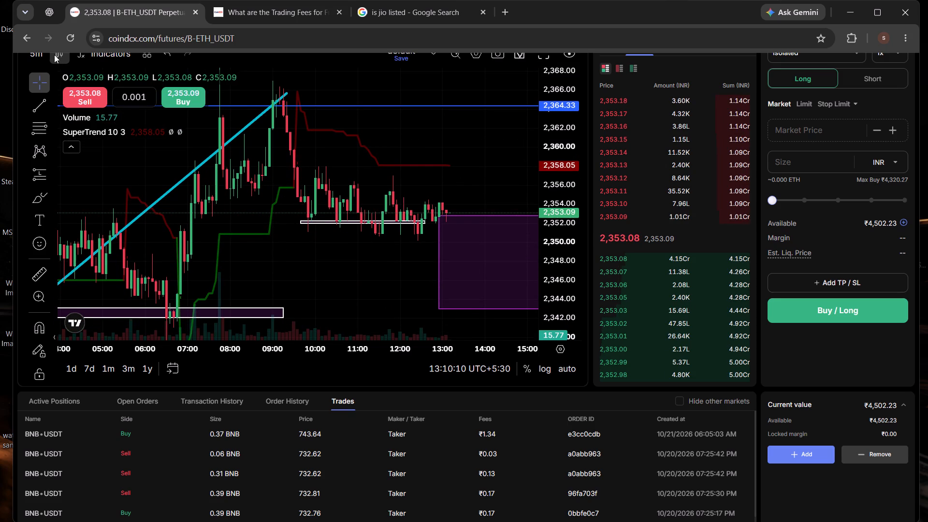
{"action": "left_click", "coordinate": [876, 17]}
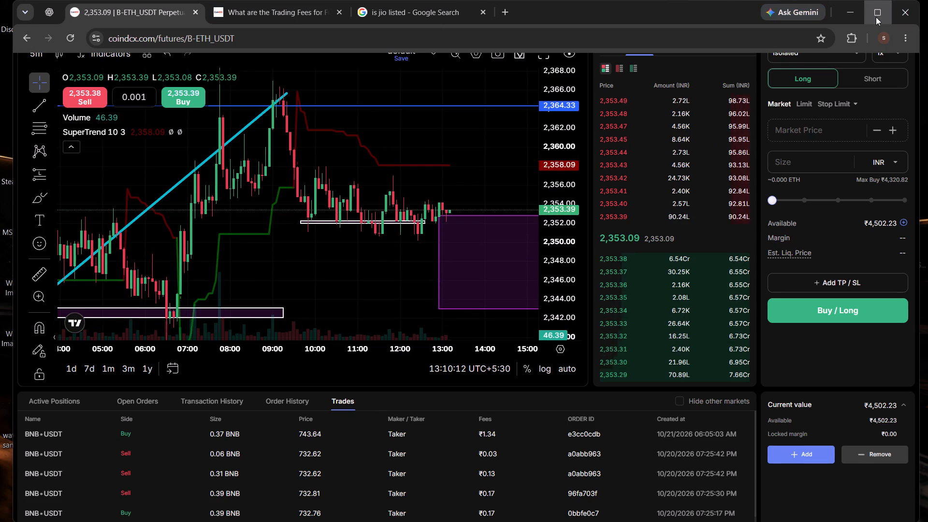
View the ETH-USDT chart in full-screen mode and return to the trading page.
{"action": "left_click", "coordinate": [553, 58]}
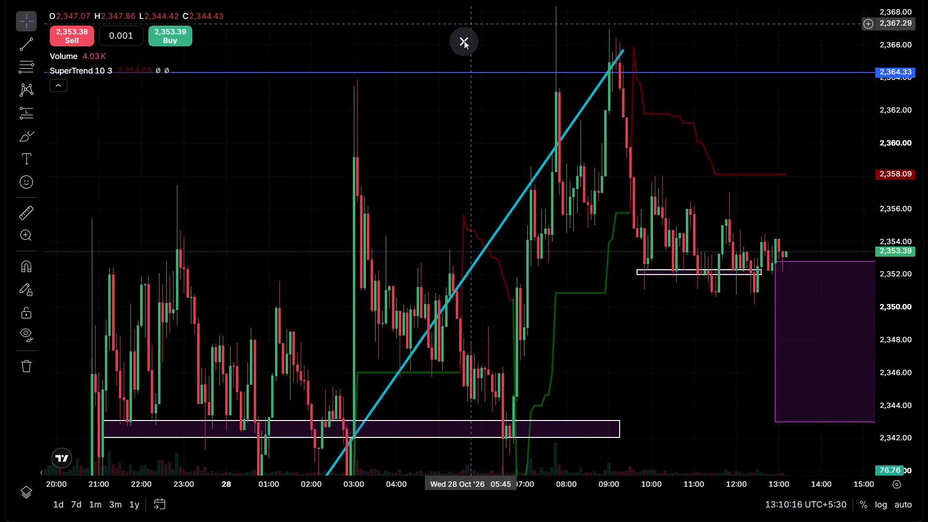
{"action": "left_click", "coordinate": [464, 41]}
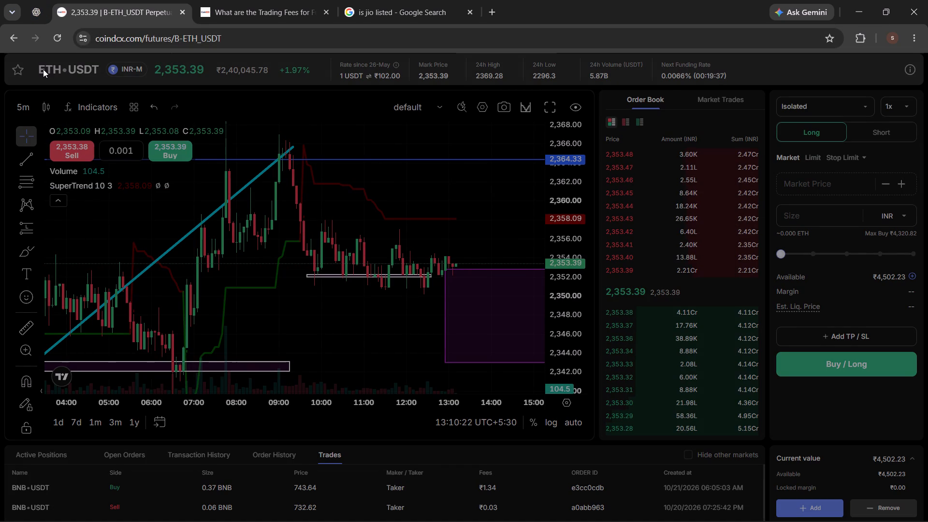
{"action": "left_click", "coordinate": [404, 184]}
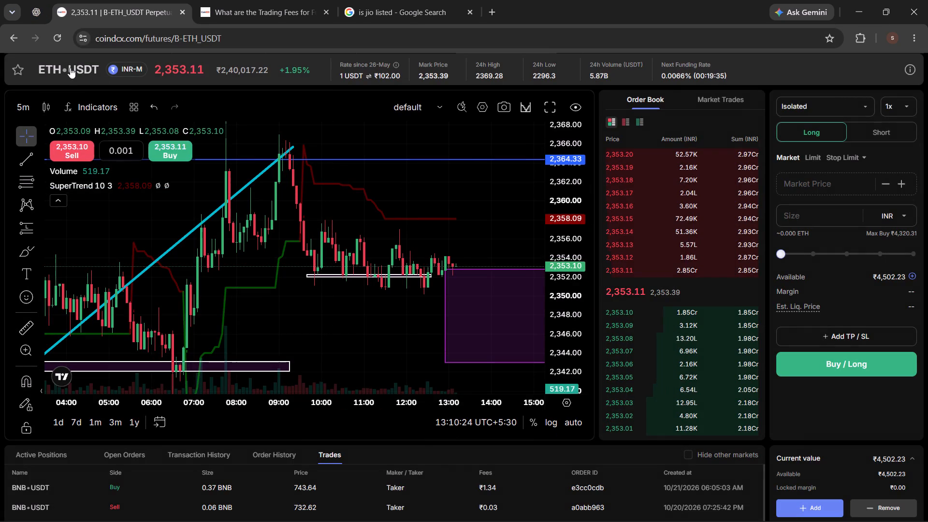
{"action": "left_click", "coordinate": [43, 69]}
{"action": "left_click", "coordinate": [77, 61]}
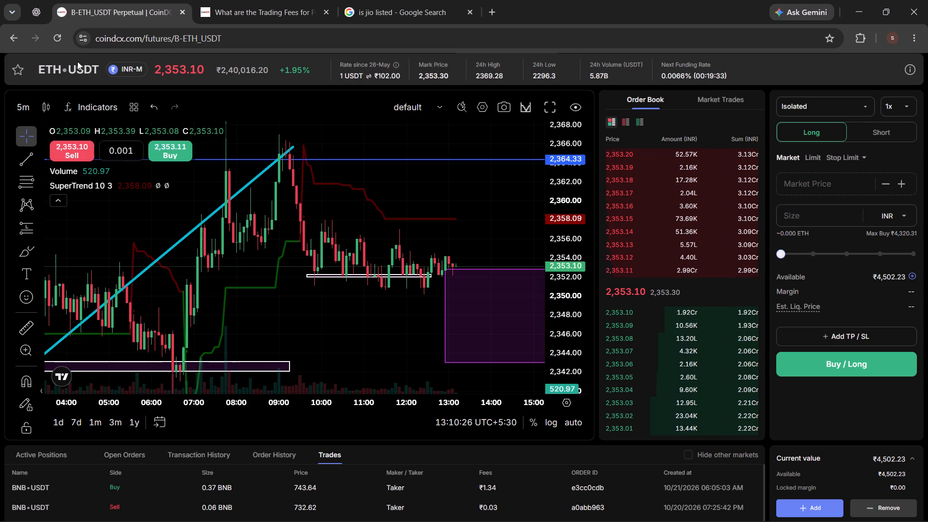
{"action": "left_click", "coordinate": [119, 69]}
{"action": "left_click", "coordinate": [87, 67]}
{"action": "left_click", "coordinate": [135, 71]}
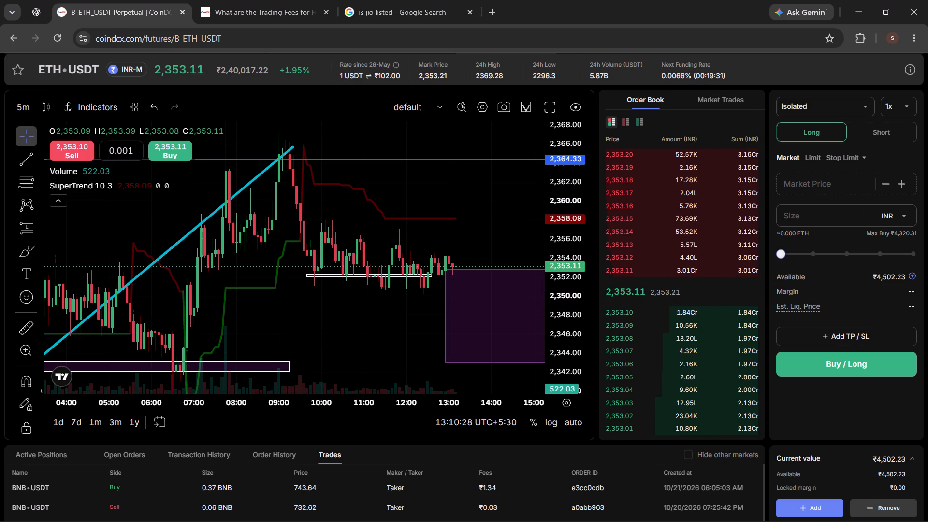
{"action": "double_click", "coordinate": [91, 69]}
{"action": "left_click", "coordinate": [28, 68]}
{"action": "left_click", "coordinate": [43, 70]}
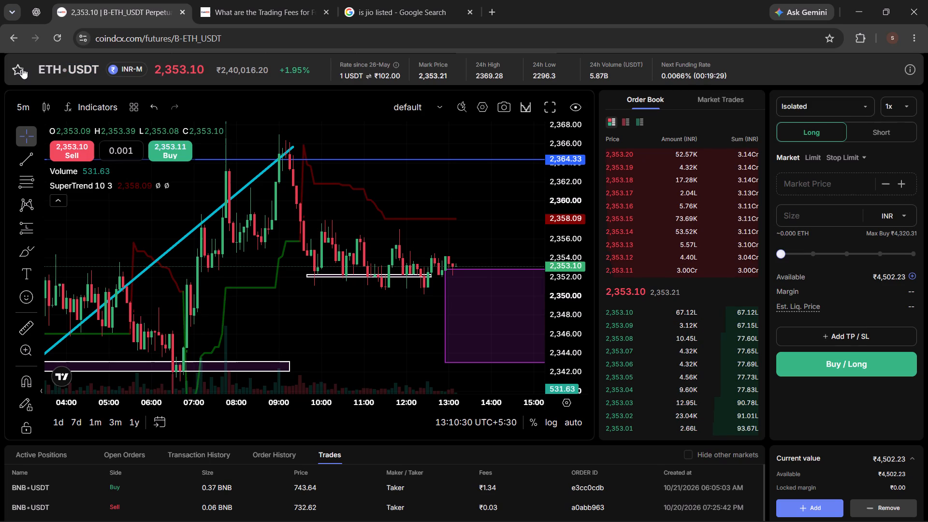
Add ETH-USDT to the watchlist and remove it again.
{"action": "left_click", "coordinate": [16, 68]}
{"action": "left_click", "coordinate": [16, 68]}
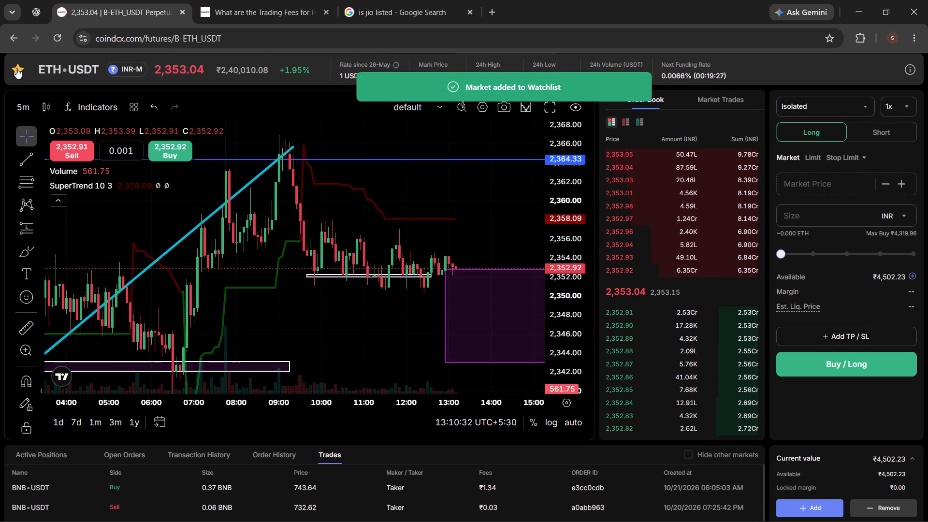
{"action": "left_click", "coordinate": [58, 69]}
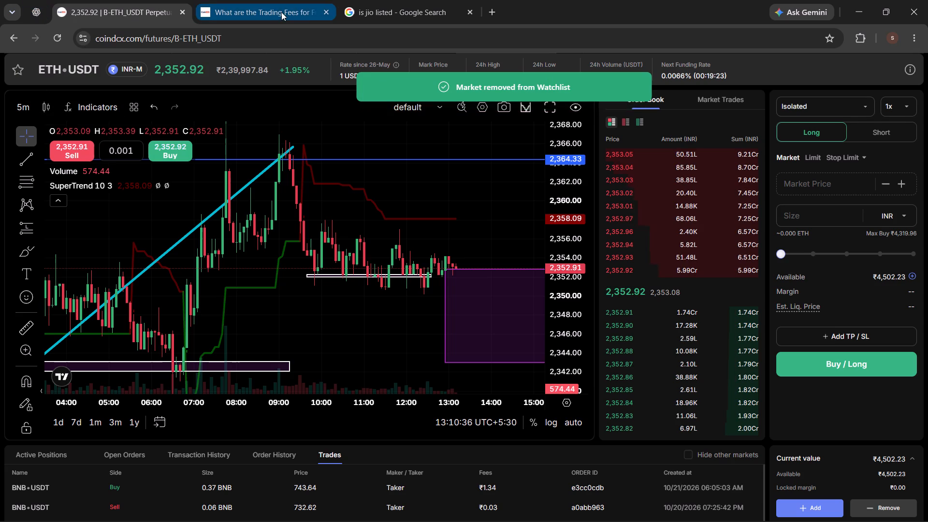
Close the trading-fees article and the Jio listing search, keeping only the ETH-USDT trading page open.
{"action": "left_click", "coordinate": [325, 9]}
{"action": "left_click", "coordinate": [325, 9]}
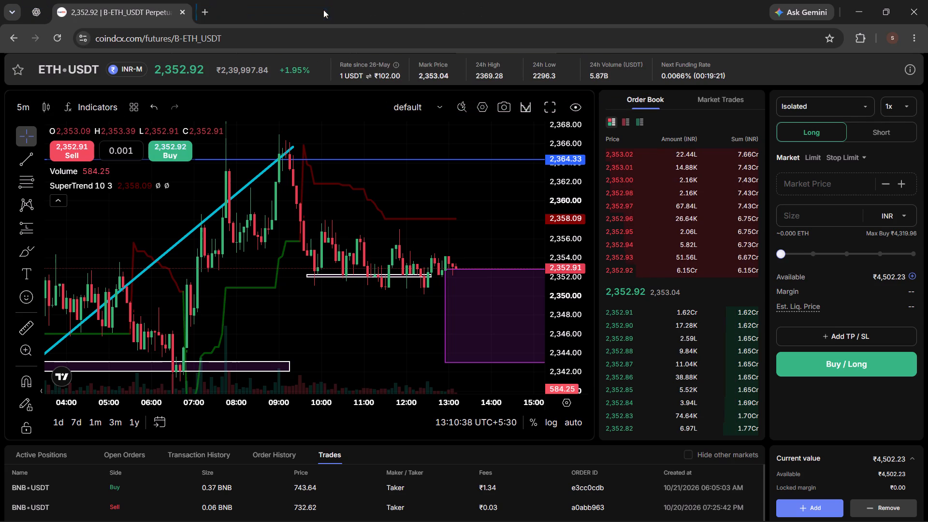
Switch the ETH-USDT chart to the 1-minute timeframe and examine the recent consolidation around the white zone.
{"action": "left_click_drag", "start_coordinate": [384, 319], "coordinate": [405, 305]}
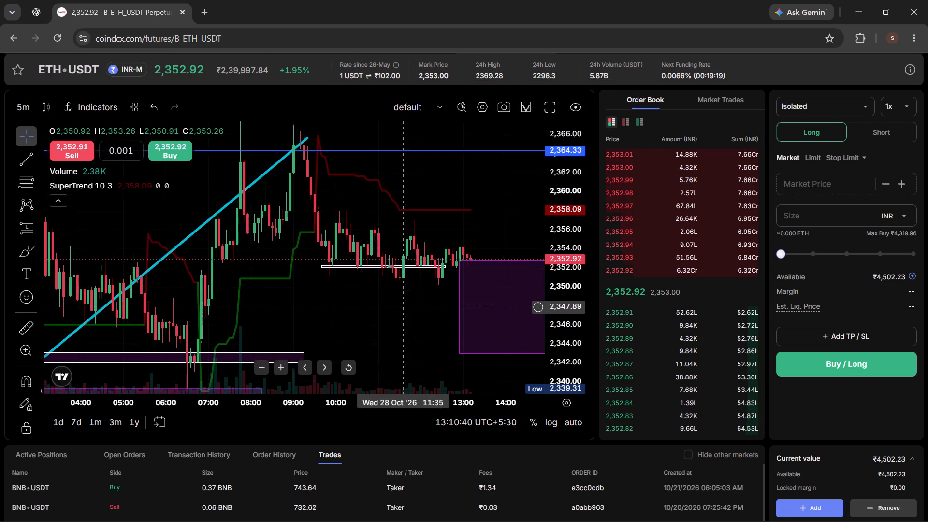
{"action": "left_click_drag", "start_coordinate": [405, 305], "coordinate": [438, 306]}
{"action": "scroll", "coordinate": [441, 307], "scroll_direction": "down", "scroll_amount": 2}
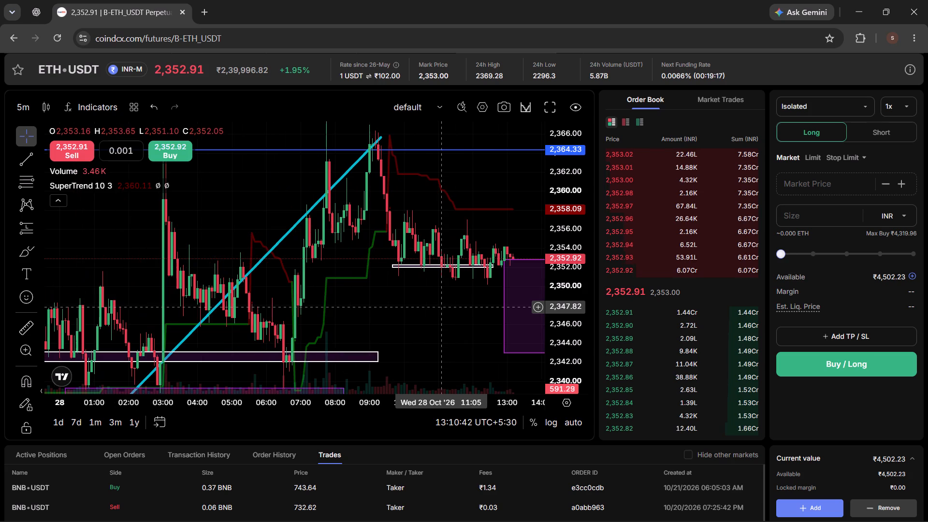
{"action": "left_click", "coordinate": [26, 107]}
{"action": "left_click", "coordinate": [48, 155]}
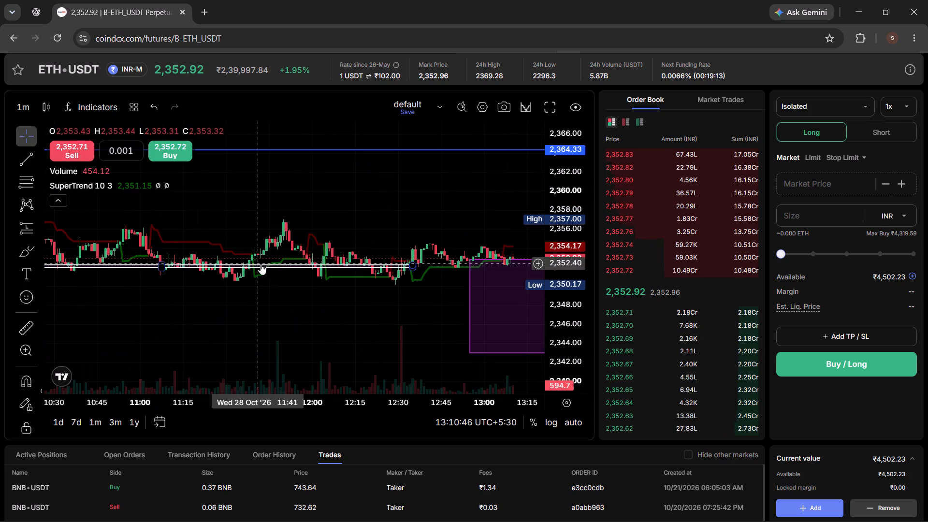
{"action": "left_click_drag", "start_coordinate": [570, 284], "coordinate": [563, 103]}
Return the ETH-USDT chart to the 5-minute timeframe and review the trendline, consolidation and marked zones together.
{"action": "left_click", "coordinate": [24, 112]}
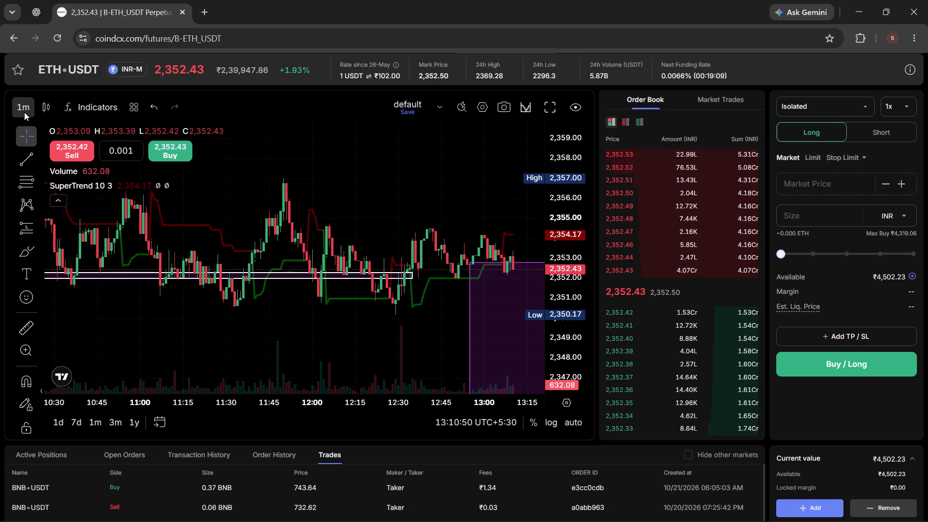
{"action": "left_click", "coordinate": [41, 193]}
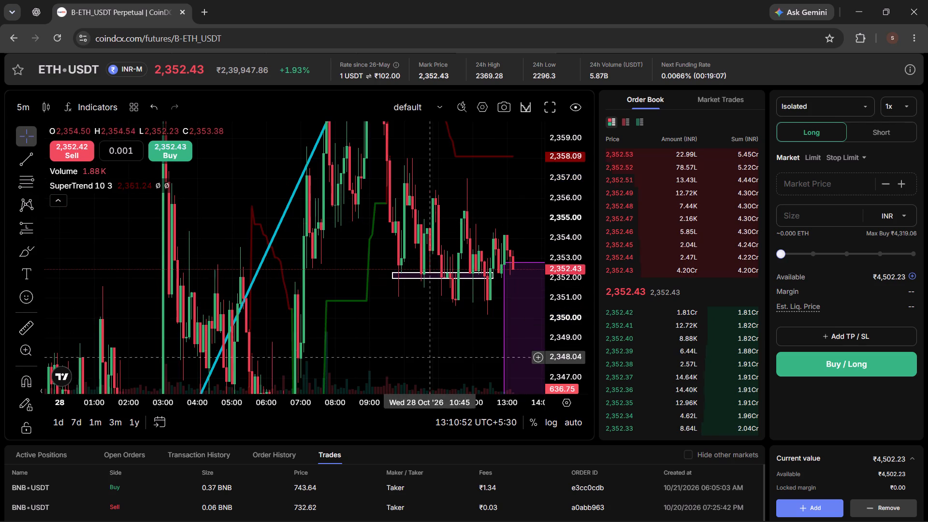
{"action": "left_click_drag", "start_coordinate": [429, 357], "coordinate": [374, 346]}
{"action": "scroll", "coordinate": [365, 346], "scroll_direction": "up", "scroll_amount": 2}
{"action": "left_click_drag", "start_coordinate": [563, 200], "coordinate": [552, 327]}
{"action": "left_click_drag", "start_coordinate": [265, 329], "coordinate": [299, 331]}
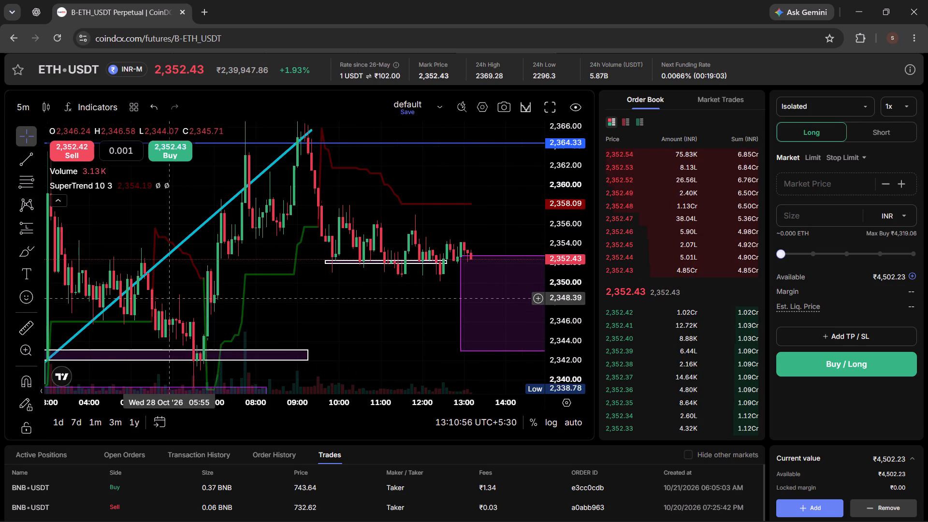
Check the active positions and the open orders of the futures account.
{"action": "left_click", "coordinate": [54, 459]}
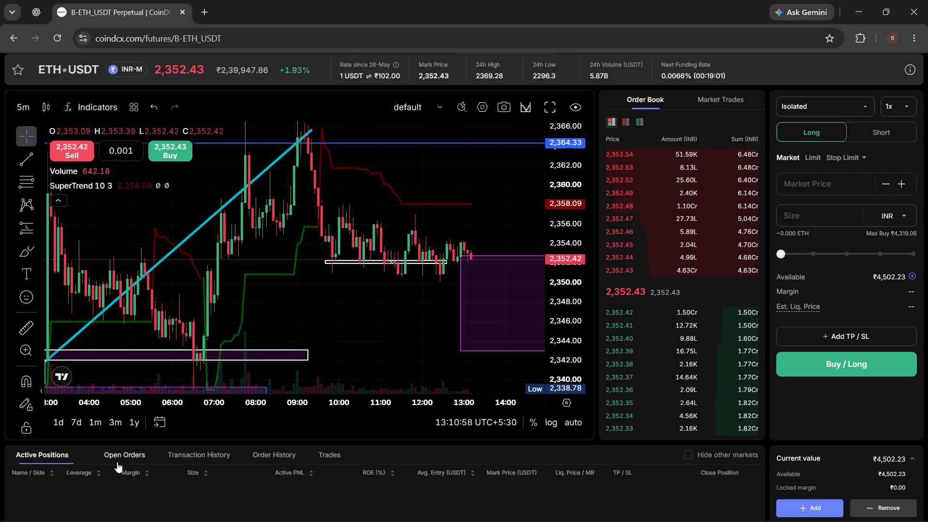
{"action": "left_click", "coordinate": [126, 458]}
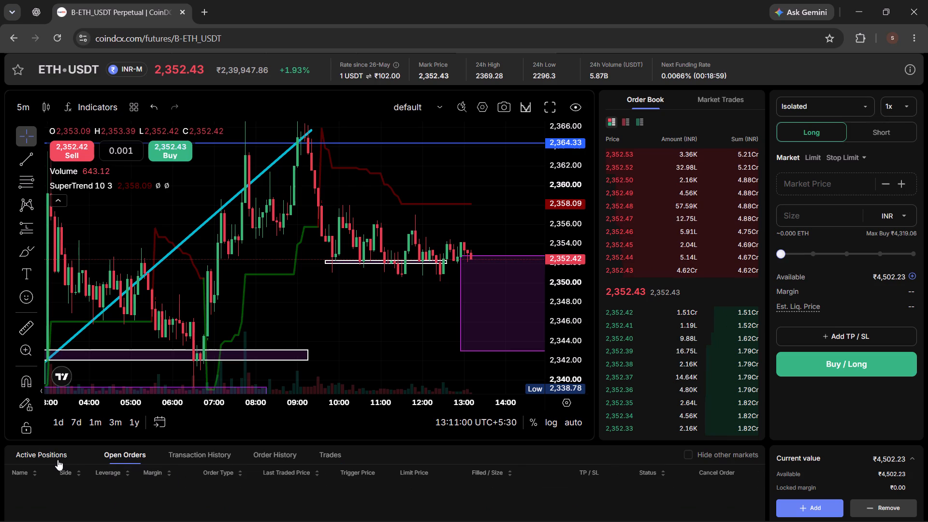
{"action": "left_click", "coordinate": [58, 460]}
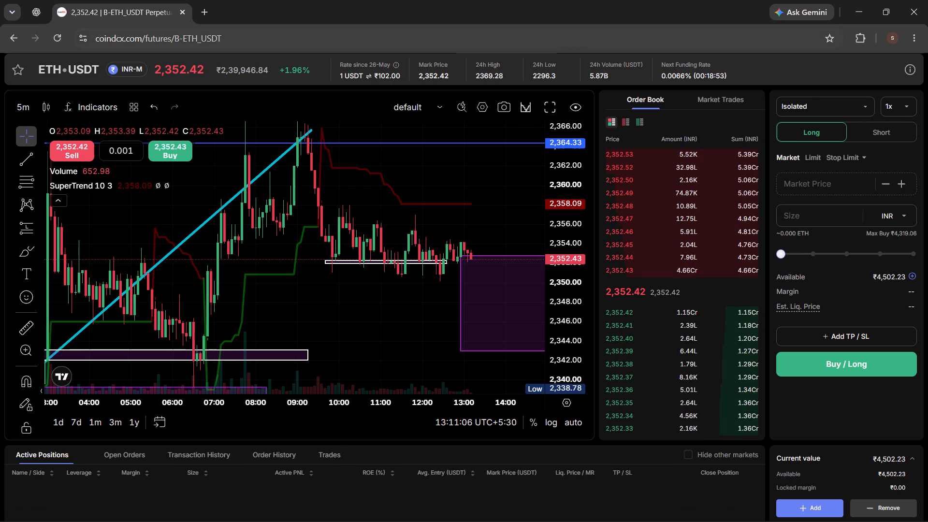
Search the futures markets for sol and open the SOL-USDT market.
{"action": "left_click", "coordinate": [48, 69]}
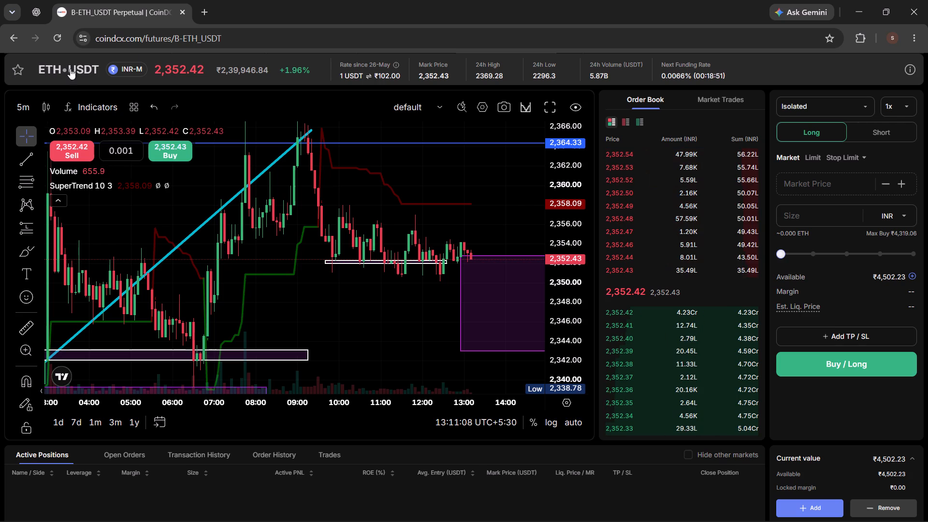
{"action": "left_click", "coordinate": [82, 68]}
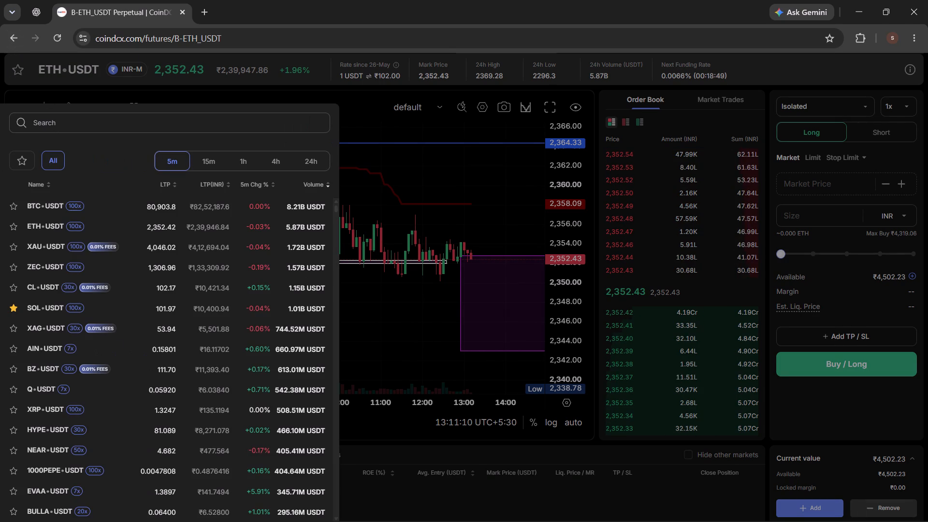
{"action": "left_click", "coordinate": [62, 124]}
{"action": "type", "text": "sol"}
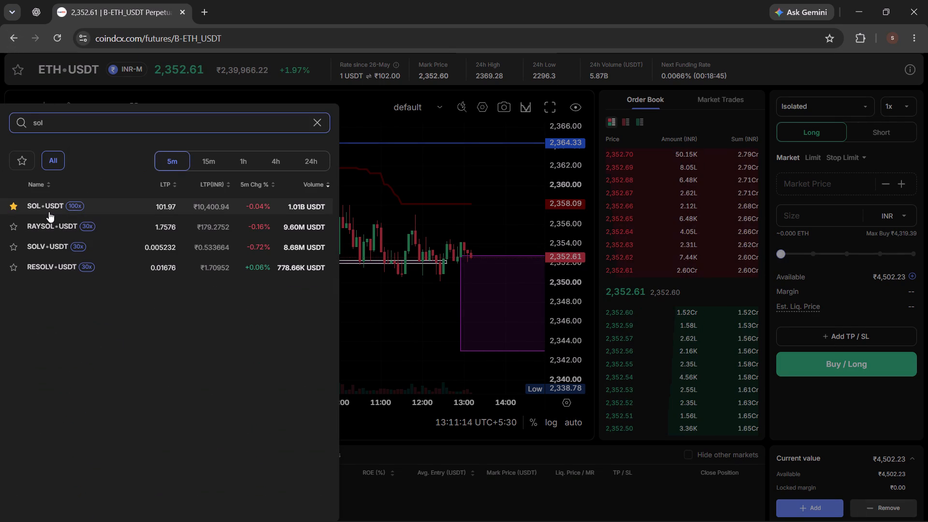
{"action": "left_click", "coordinate": [48, 209]}
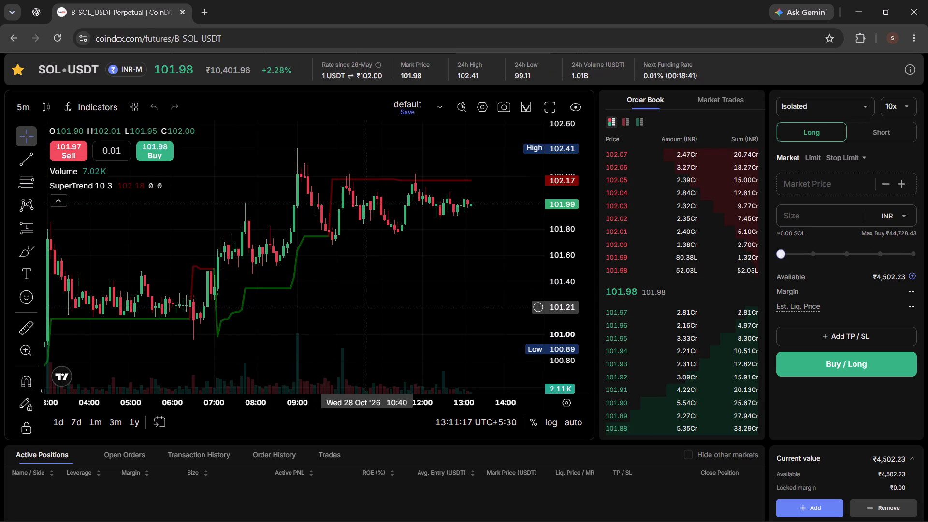
Examine SOL-USDT's 5-minute price action from 26 to 28 October, comparing its swing highs and lows.
{"action": "scroll", "coordinate": [367, 307], "scroll_direction": "down", "scroll_amount": 6}
{"action": "left_click_drag", "start_coordinate": [422, 332], "coordinate": [413, 272]}
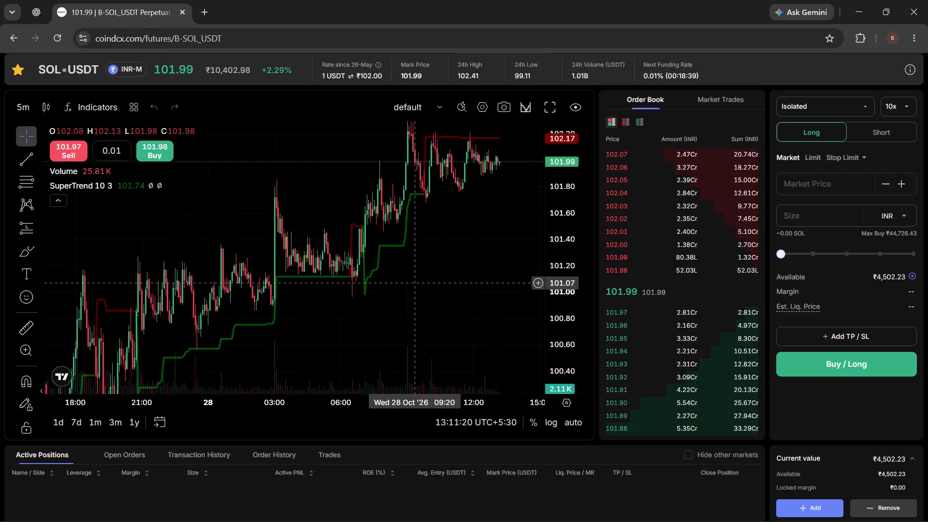
{"action": "left_click_drag", "start_coordinate": [413, 272], "coordinate": [408, 249]}
{"action": "left_click_drag", "start_coordinate": [574, 197], "coordinate": [571, 270]}
{"action": "scroll", "coordinate": [335, 323], "scroll_direction": "down", "scroll_amount": 6}
{"action": "left_click_drag", "start_coordinate": [388, 322], "coordinate": [408, 316]}
{"action": "scroll", "coordinate": [408, 285], "scroll_direction": "down", "scroll_amount": 5}
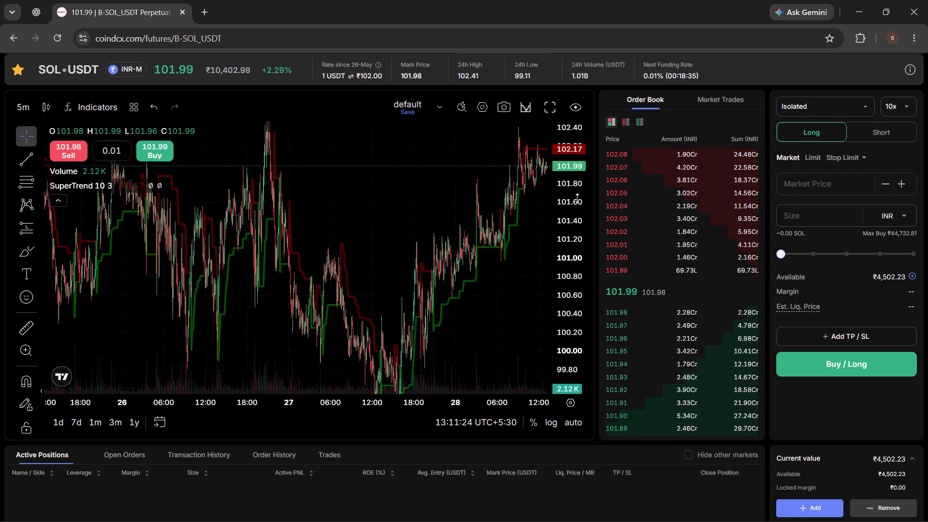
{"action": "left_click_drag", "start_coordinate": [577, 198], "coordinate": [571, 278]}
{"action": "left_click_drag", "start_coordinate": [487, 316], "coordinate": [414, 325]}
{"action": "scroll", "coordinate": [414, 324], "scroll_direction": "up", "scroll_amount": 1}
{"action": "left_click_drag", "start_coordinate": [396, 317], "coordinate": [431, 321]}
{"action": "scroll", "coordinate": [436, 322], "scroll_direction": "up", "scroll_amount": 2}
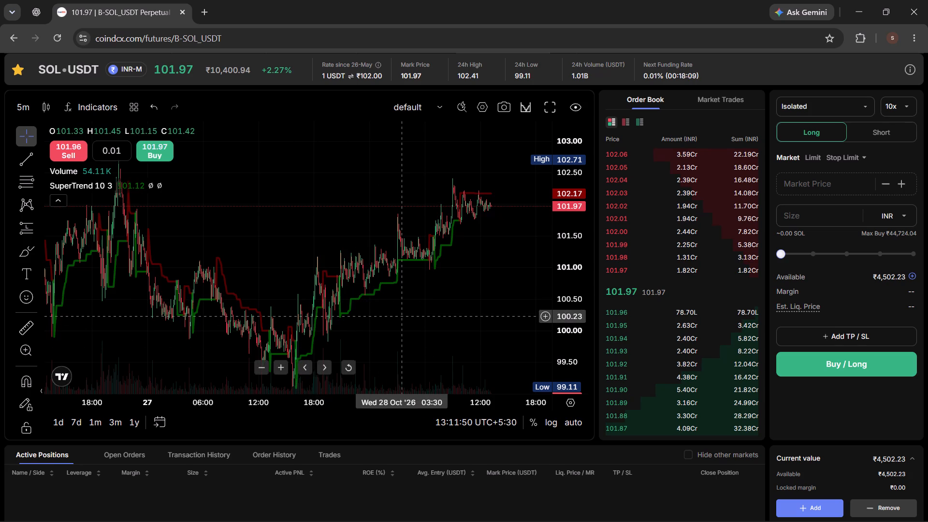
Review older SOL-USDT 5-minute price action back to 20 October and return to the latest candles.
{"action": "left_click_drag", "start_coordinate": [402, 316], "coordinate": [446, 323]}
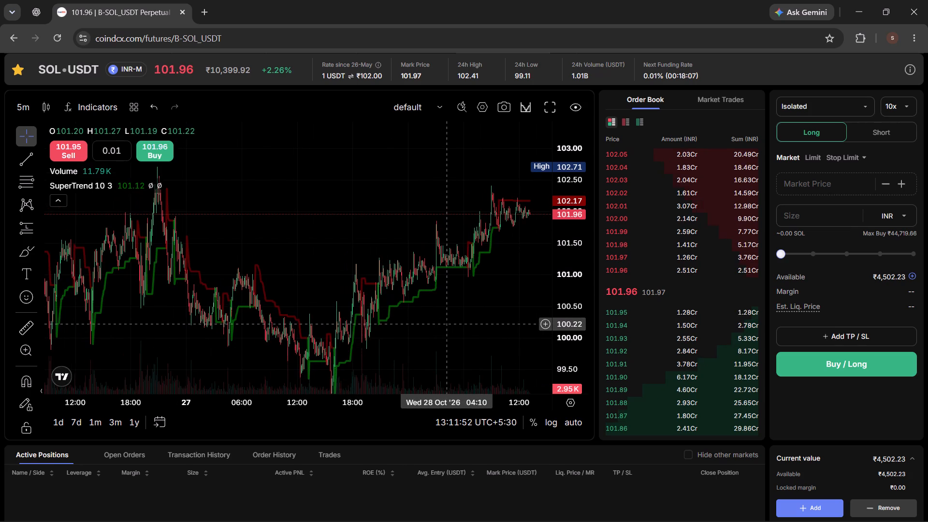
{"action": "left_click_drag", "start_coordinate": [447, 324], "coordinate": [440, 333]}
{"action": "scroll", "coordinate": [441, 322], "scroll_direction": "down", "scroll_amount": 6}
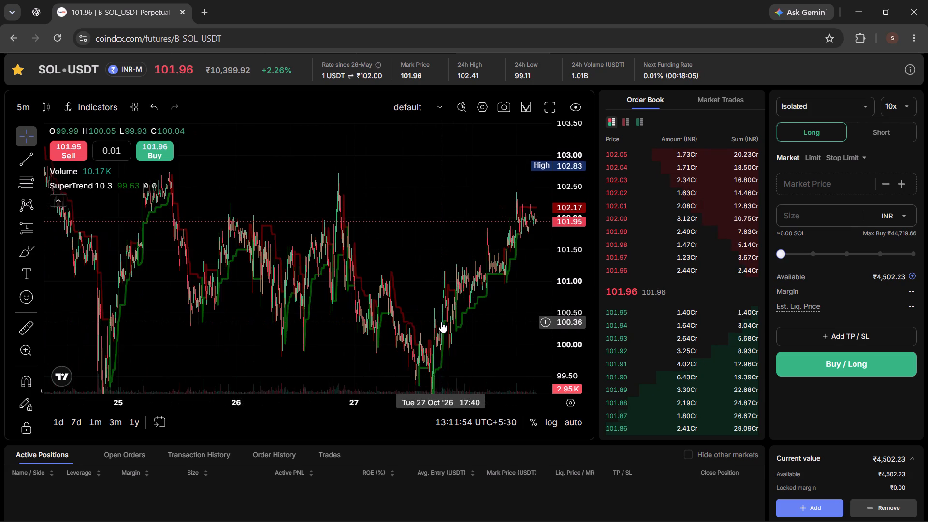
{"action": "scroll", "coordinate": [441, 322], "scroll_direction": "down", "scroll_amount": 2}
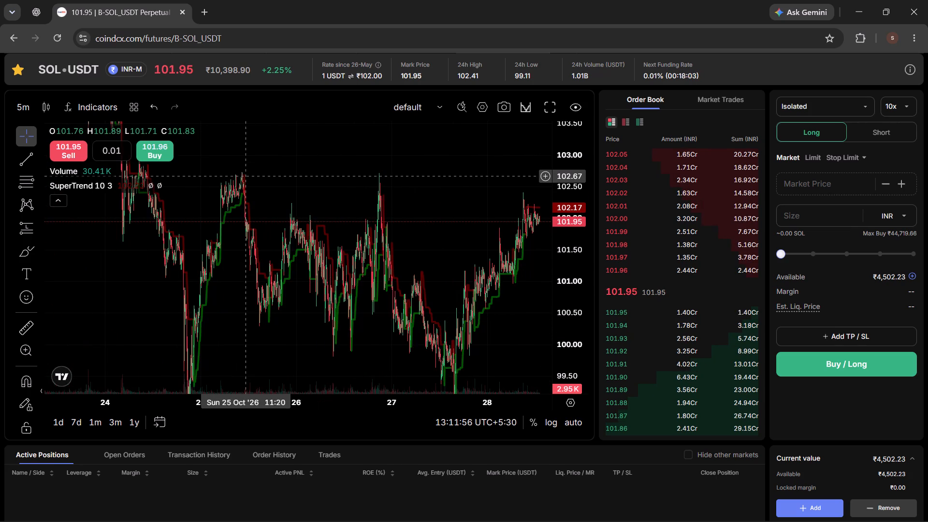
{"action": "left_click_drag", "start_coordinate": [287, 164], "coordinate": [383, 356]}
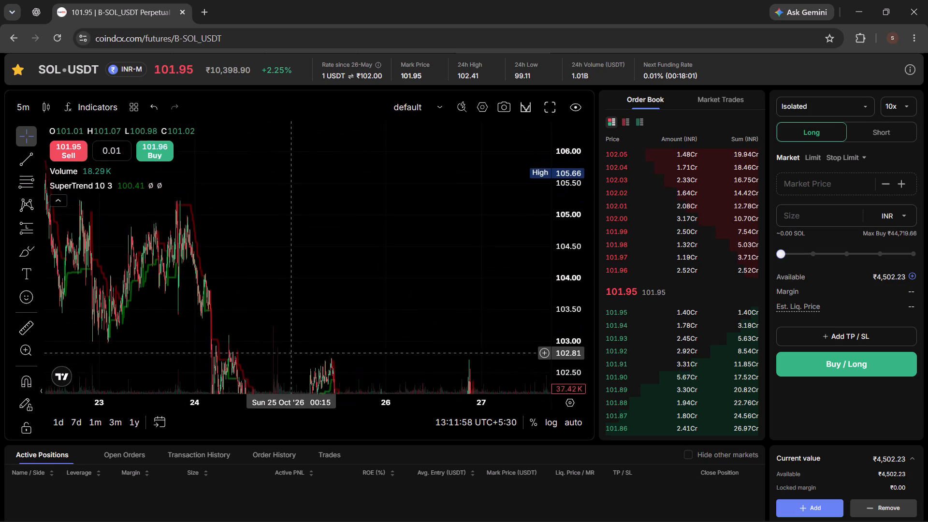
{"action": "left_click_drag", "start_coordinate": [383, 356], "coordinate": [367, 375]}
{"action": "scroll", "coordinate": [373, 288], "scroll_direction": "down", "scroll_amount": 5}
{"action": "scroll", "coordinate": [433, 257], "scroll_direction": "down", "scroll_amount": 4}
{"action": "left_click_drag", "start_coordinate": [570, 190], "coordinate": [573, 207]}
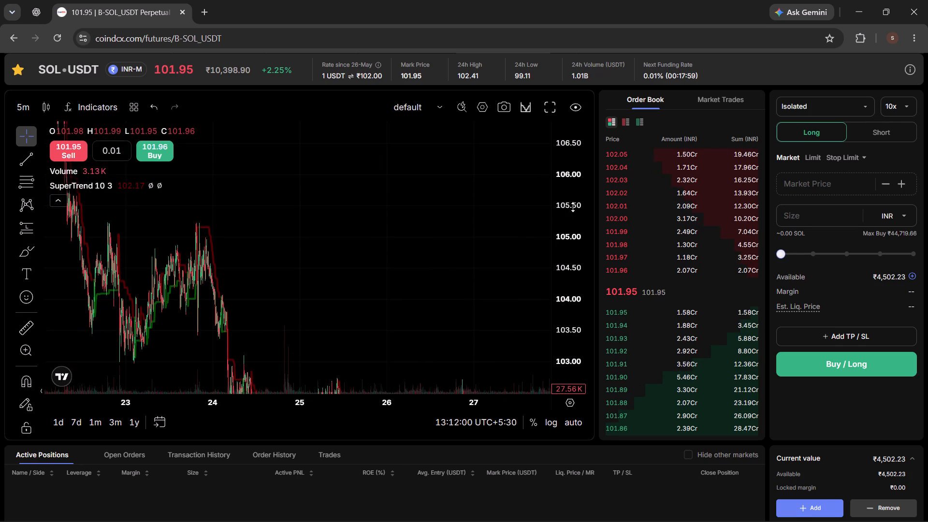
{"action": "left_click_drag", "start_coordinate": [573, 207], "coordinate": [559, 372]}
{"action": "left_click_drag", "start_coordinate": [286, 267], "coordinate": [502, 326]}
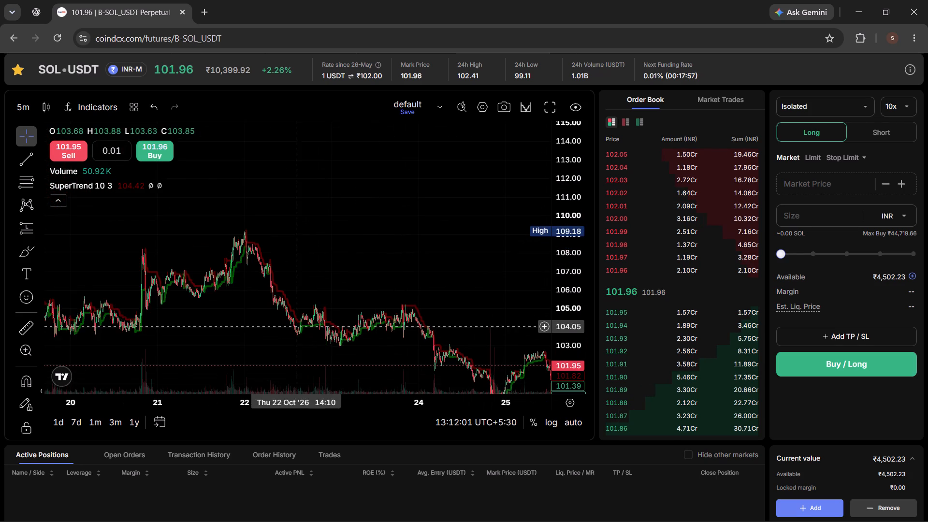
{"action": "left_click_drag", "start_coordinate": [502, 326], "coordinate": [149, 257]}
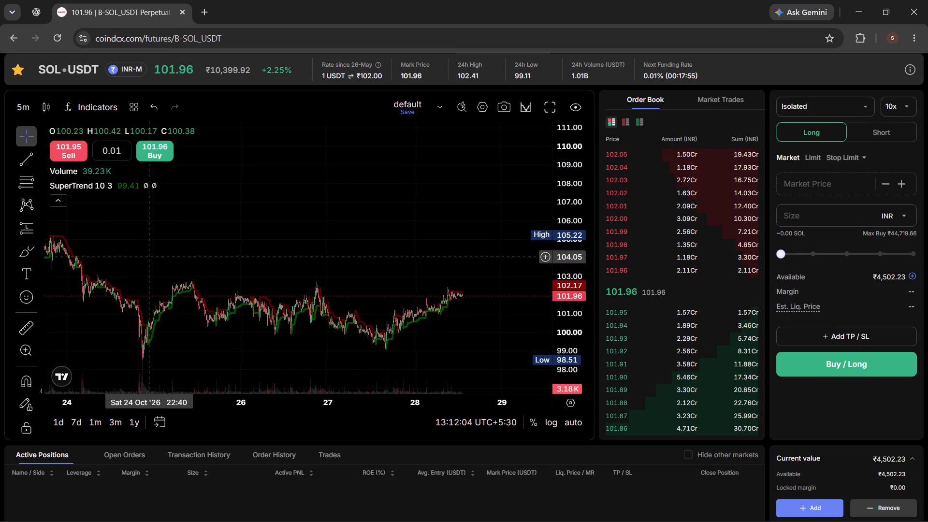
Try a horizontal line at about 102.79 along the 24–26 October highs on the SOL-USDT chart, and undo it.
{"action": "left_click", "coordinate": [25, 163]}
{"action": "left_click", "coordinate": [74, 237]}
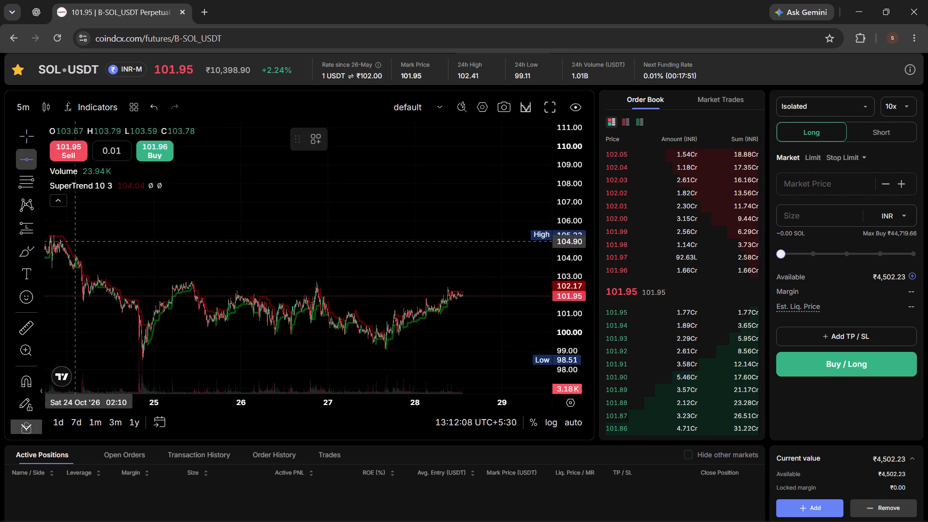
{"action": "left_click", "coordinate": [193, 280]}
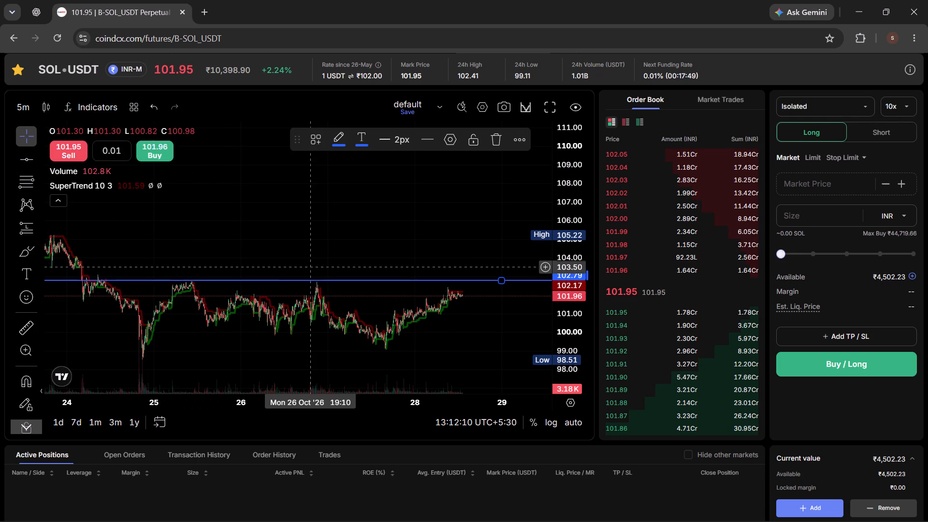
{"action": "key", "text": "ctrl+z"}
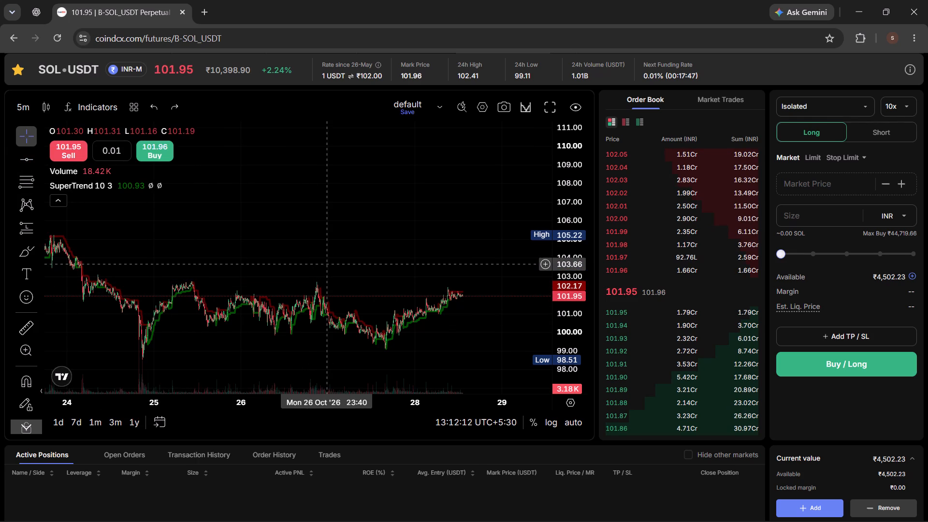
Switch the SOL-USDT chart to the daily timeframe and bring the 2026 price swings into view.
{"action": "left_click", "coordinate": [30, 105]}
{"action": "left_click", "coordinate": [35, 394]}
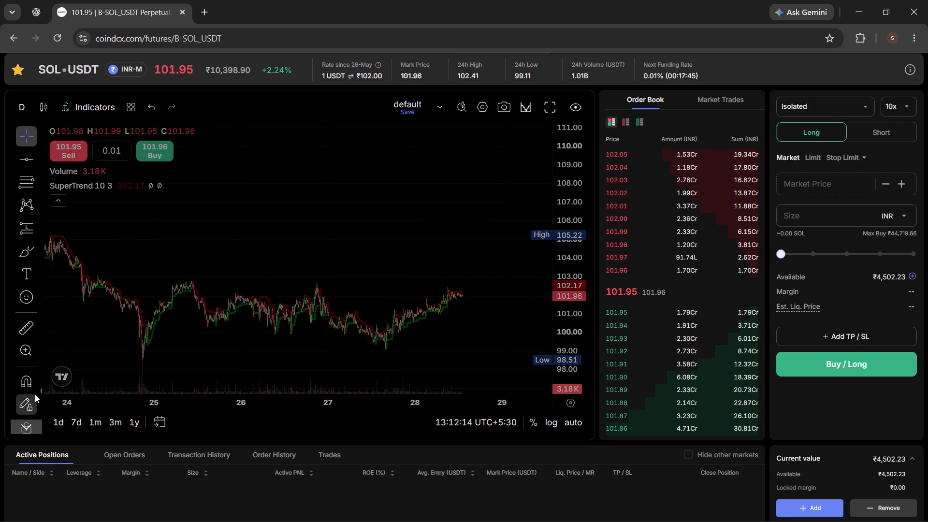
{"action": "scroll", "coordinate": [515, 301], "scroll_direction": "up", "scroll_amount": 4}
{"action": "left_click_drag", "start_coordinate": [573, 173], "coordinate": [566, 335]}
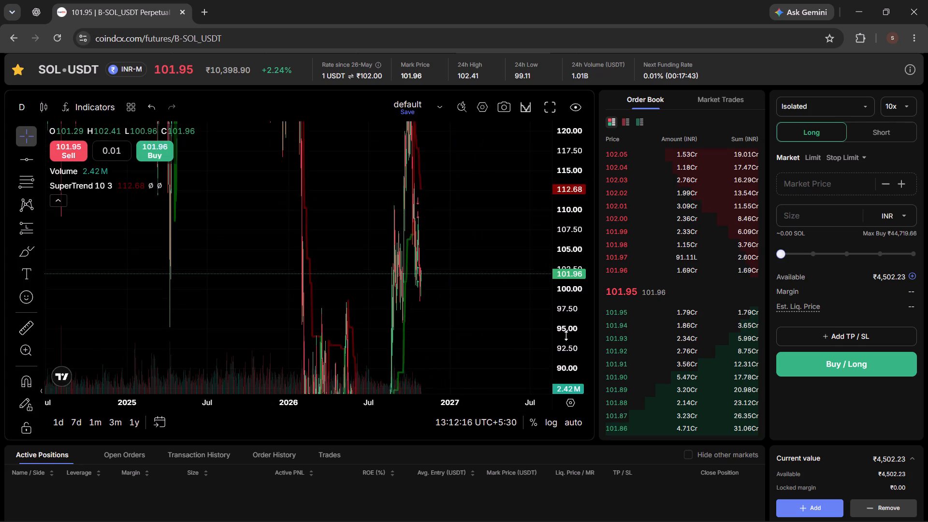
{"action": "left_click_drag", "start_coordinate": [566, 335], "coordinate": [559, 384]}
{"action": "scroll", "coordinate": [416, 290], "scroll_direction": "up", "scroll_amount": 11}
{"action": "left_click_drag", "start_coordinate": [330, 297], "coordinate": [425, 320]}
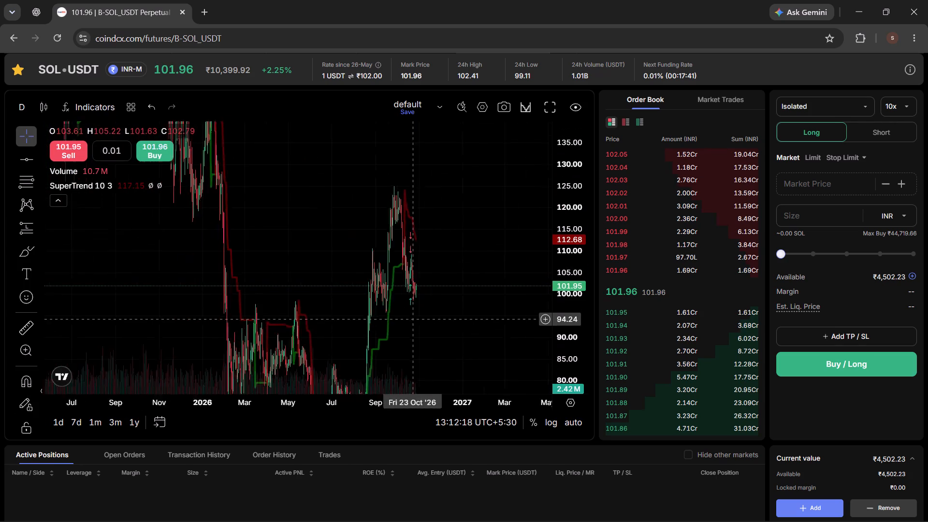
{"action": "left_click_drag", "start_coordinate": [425, 320], "coordinate": [438, 317]}
Examine the October daily candles of SOL-USDT up to 28 October, focusing on the recent lows.
{"action": "scroll", "coordinate": [440, 310], "scroll_direction": "up", "scroll_amount": 15}
{"action": "left_click_drag", "start_coordinate": [207, 325], "coordinate": [521, 330]}
{"action": "scroll", "coordinate": [485, 317], "scroll_direction": "up", "scroll_amount": 6}
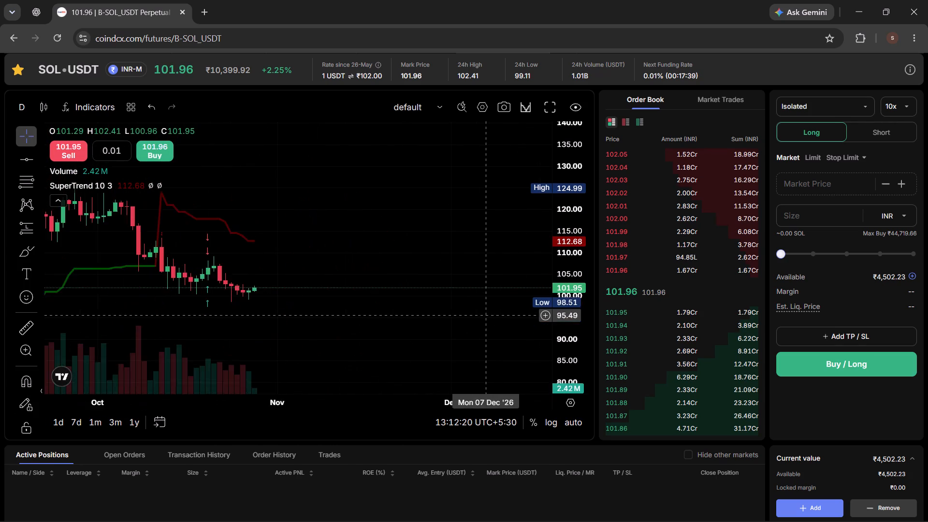
{"action": "scroll", "coordinate": [485, 316], "scroll_direction": "up", "scroll_amount": 5}
{"action": "left_click_drag", "start_coordinate": [195, 316], "coordinate": [495, 327]}
{"action": "scroll", "coordinate": [500, 318], "scroll_direction": "up", "scroll_amount": 5}
{"action": "left_click_drag", "start_coordinate": [575, 319], "coordinate": [573, 318]}
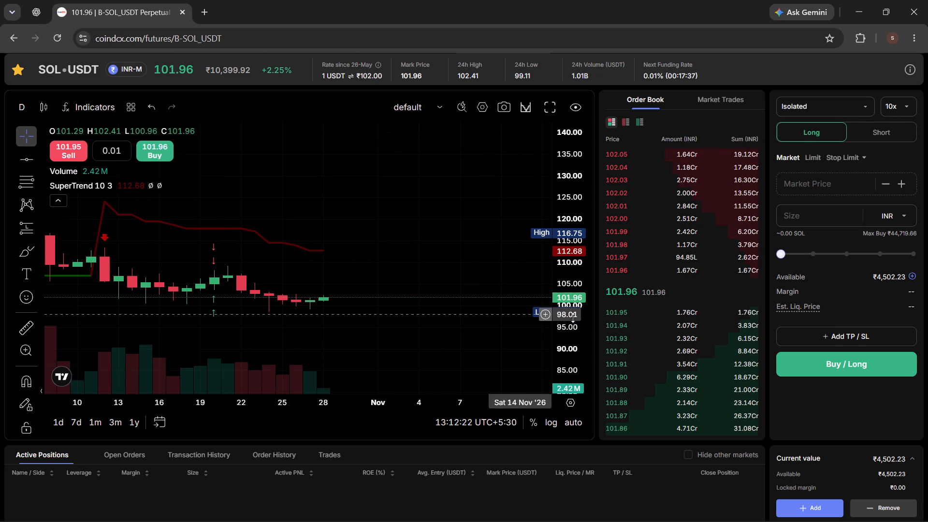
{"action": "left_click_drag", "start_coordinate": [573, 318], "coordinate": [570, 124]}
{"action": "left_click_drag", "start_coordinate": [382, 288], "coordinate": [377, 138]}
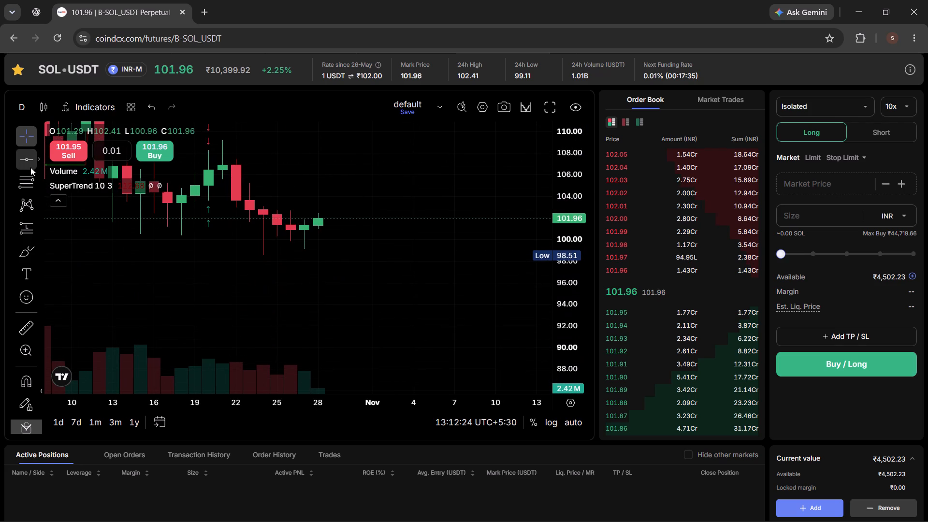
Draw horizontal lines on the daily SOL-USDT chart at about 101.86 and at the 27 October low, about 99.17.
{"action": "left_click", "coordinate": [30, 166]}
{"action": "left_click", "coordinate": [306, 219]}
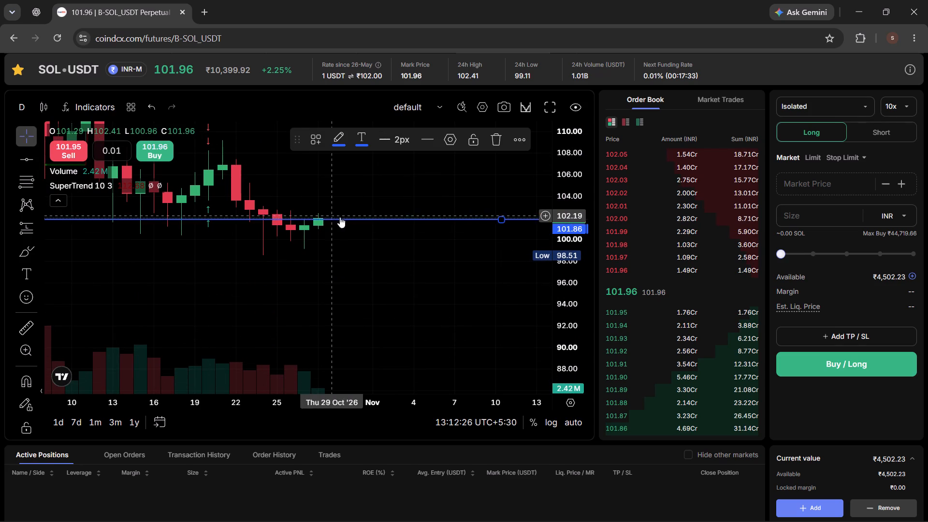
{"action": "left_click", "coordinate": [28, 165]}
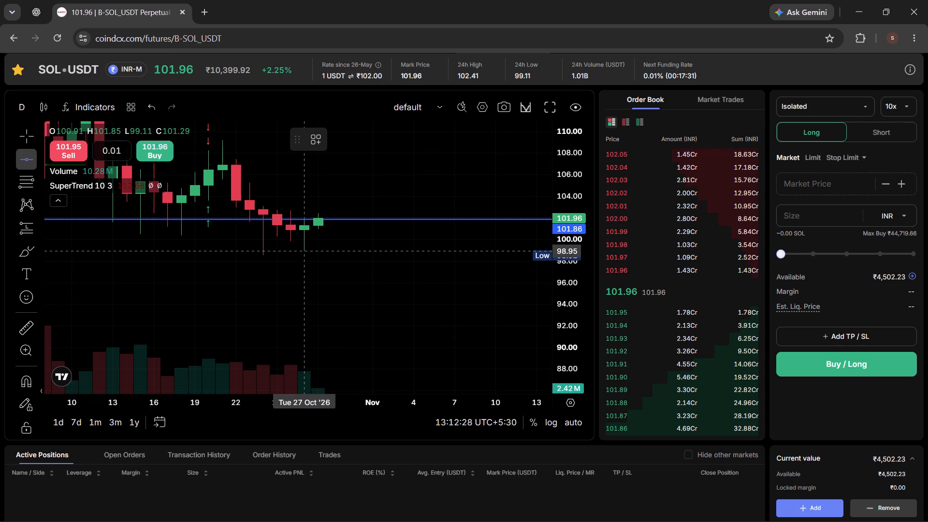
{"action": "left_click", "coordinate": [304, 248]}
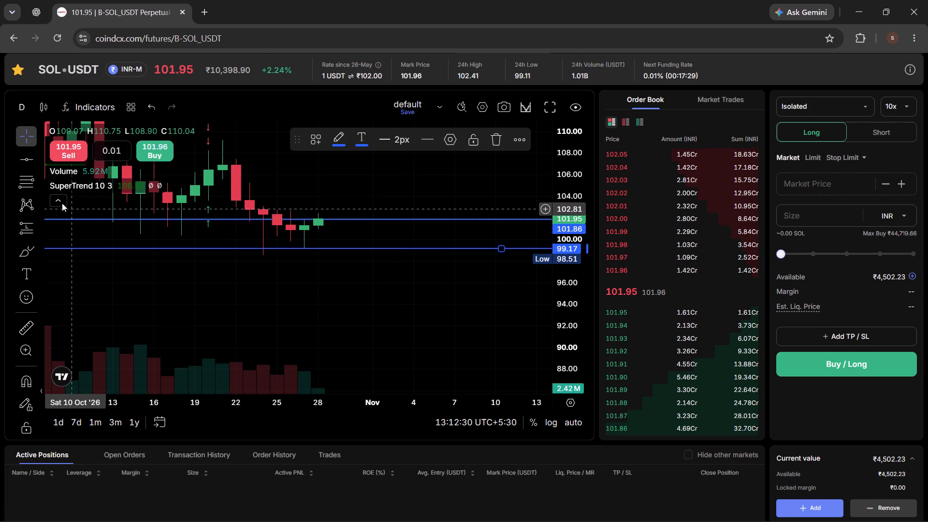
Add a third horizontal line between the two existing levels and adjust it to about 100.52.
{"action": "left_click", "coordinate": [28, 156]}
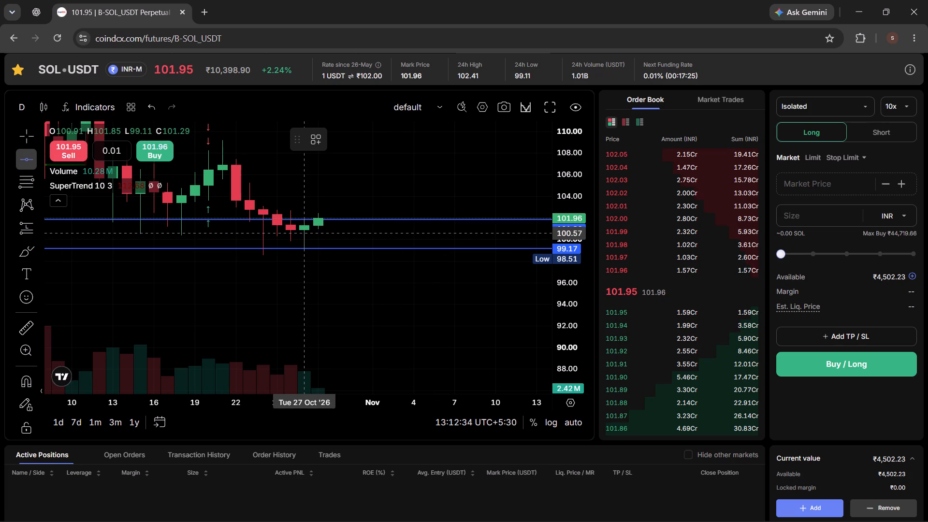
{"action": "left_click", "coordinate": [303, 233]}
{"action": "left_click", "coordinate": [428, 199]}
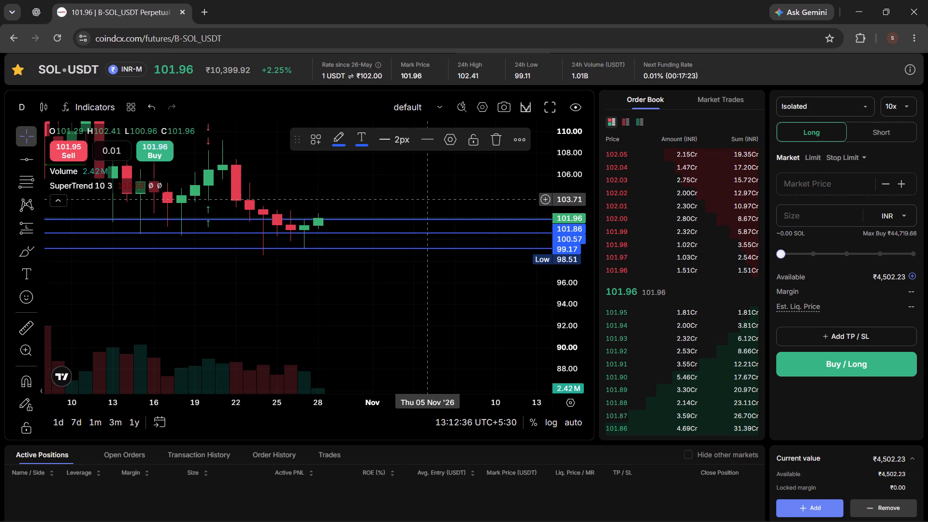
{"action": "left_click", "coordinate": [364, 230]}
{"action": "left_click_drag", "start_coordinate": [369, 233], "coordinate": [374, 236]}
{"action": "left_click", "coordinate": [390, 190]}
{"action": "left_click", "coordinate": [378, 235]}
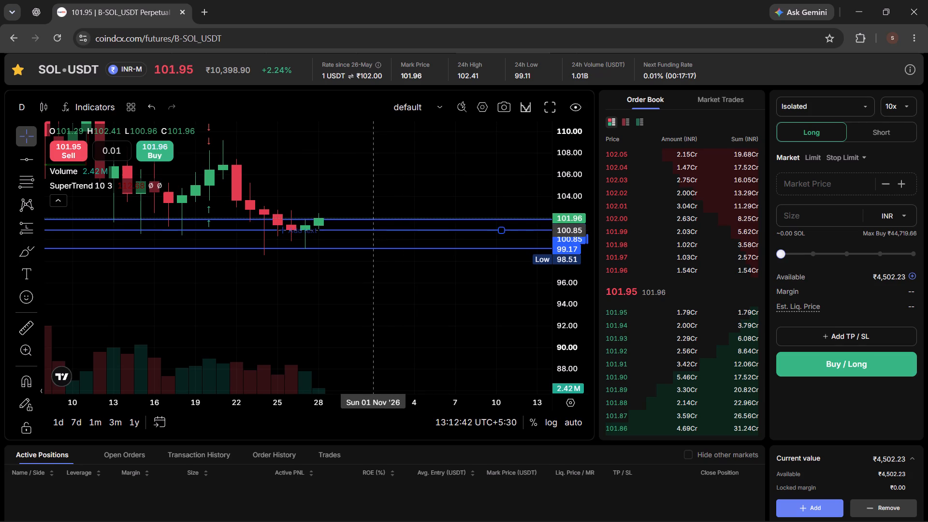
{"action": "left_click", "coordinate": [408, 192]}
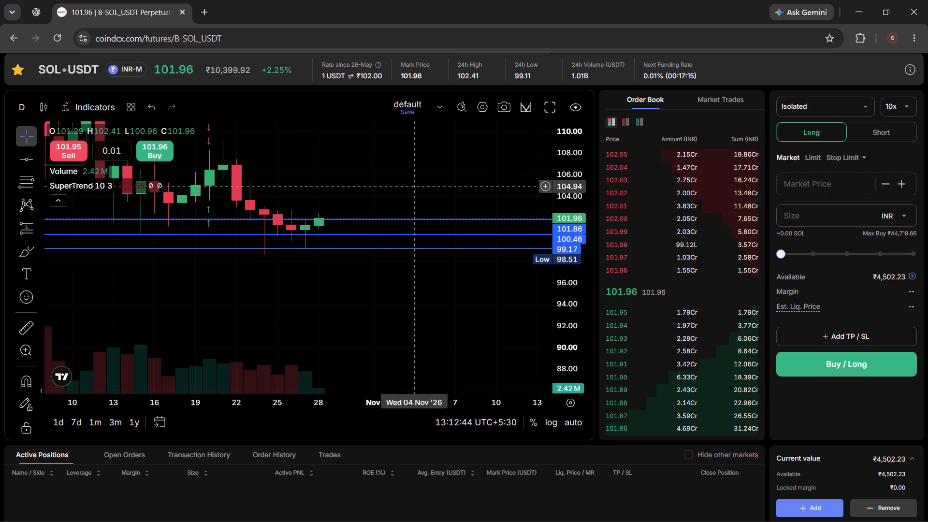
{"action": "left_click_drag", "start_coordinate": [404, 234], "coordinate": [407, 231]}
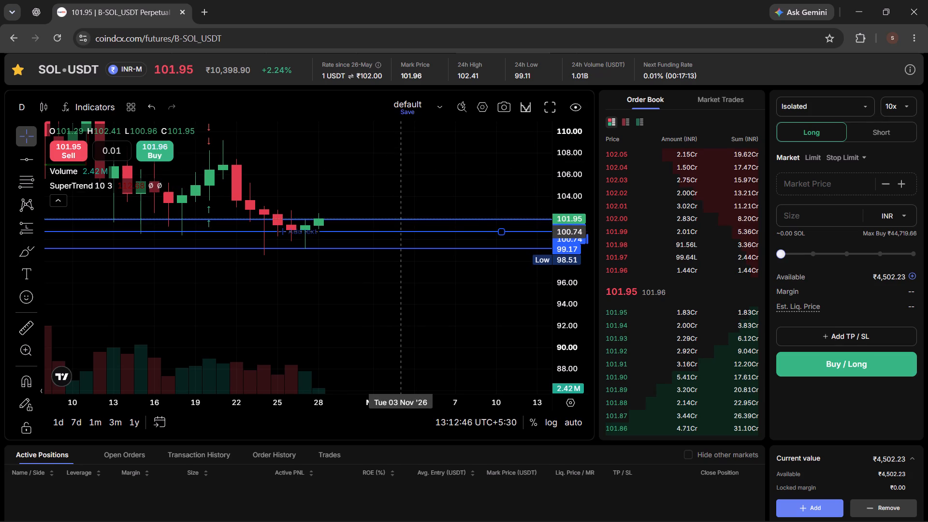
{"action": "left_click_drag", "start_coordinate": [407, 231], "coordinate": [409, 233]}
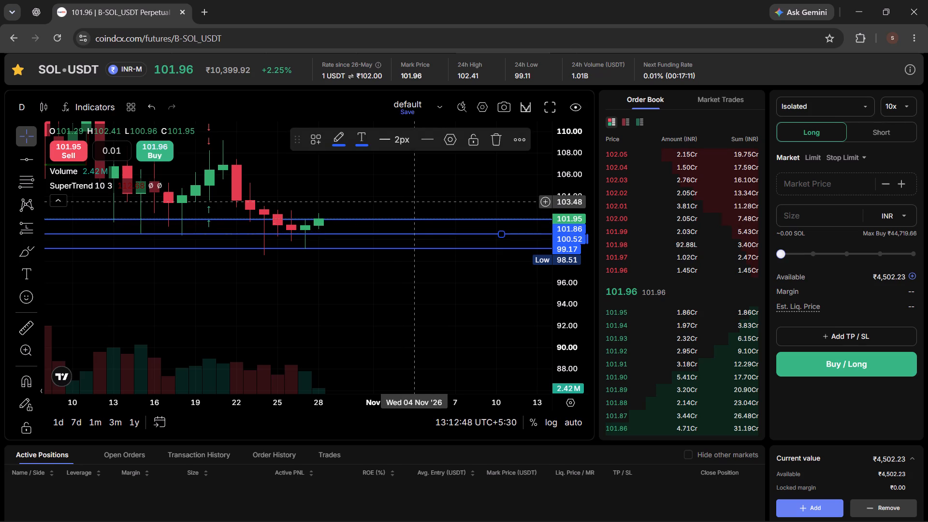
{"action": "left_click", "coordinate": [429, 182]}
Switch the SOL-USDT chart to the 5-minute timeframe and rescale it to show recent price action against the drawn levels.
{"action": "left_click", "coordinate": [27, 104]}
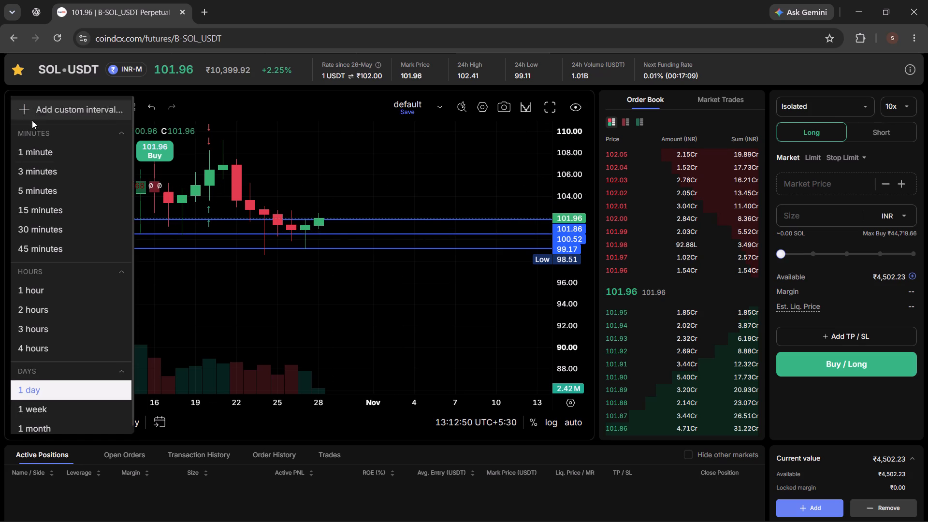
{"action": "left_click", "coordinate": [46, 194]}
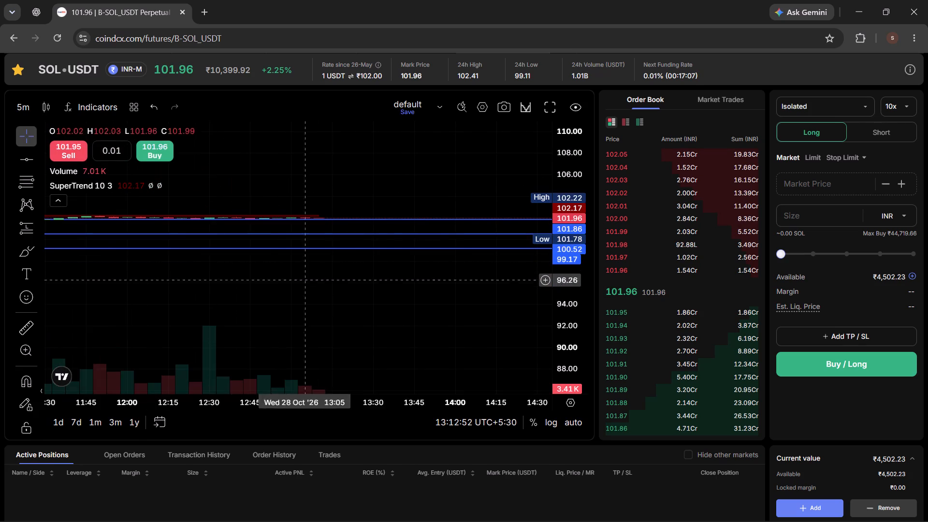
{"action": "scroll", "coordinate": [401, 287], "scroll_direction": "down", "scroll_amount": 20}
{"action": "scroll", "coordinate": [401, 287], "scroll_direction": "down", "scroll_amount": 4}
{"action": "left_click_drag", "start_coordinate": [467, 270], "coordinate": [274, 308]}
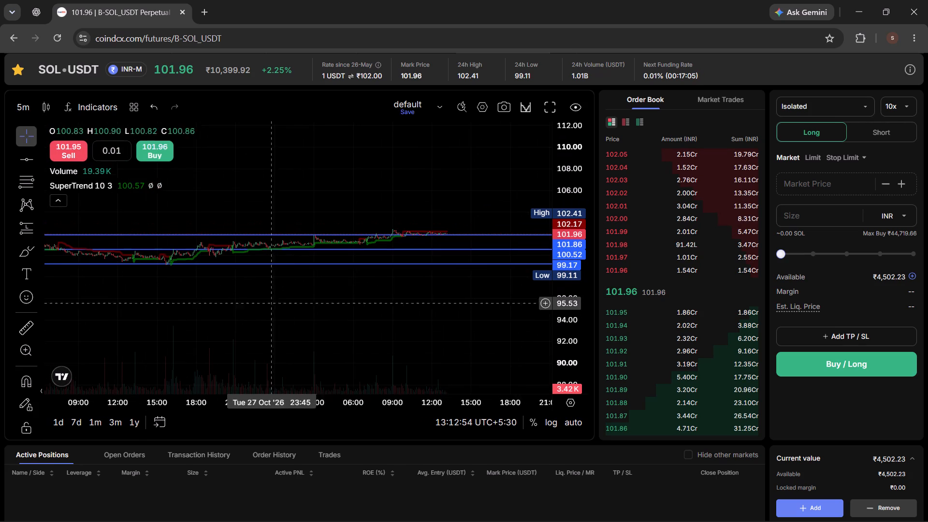
{"action": "left_click_drag", "start_coordinate": [575, 275], "coordinate": [596, 44]}
{"action": "left_click_drag", "start_coordinate": [452, 353], "coordinate": [321, 377]}
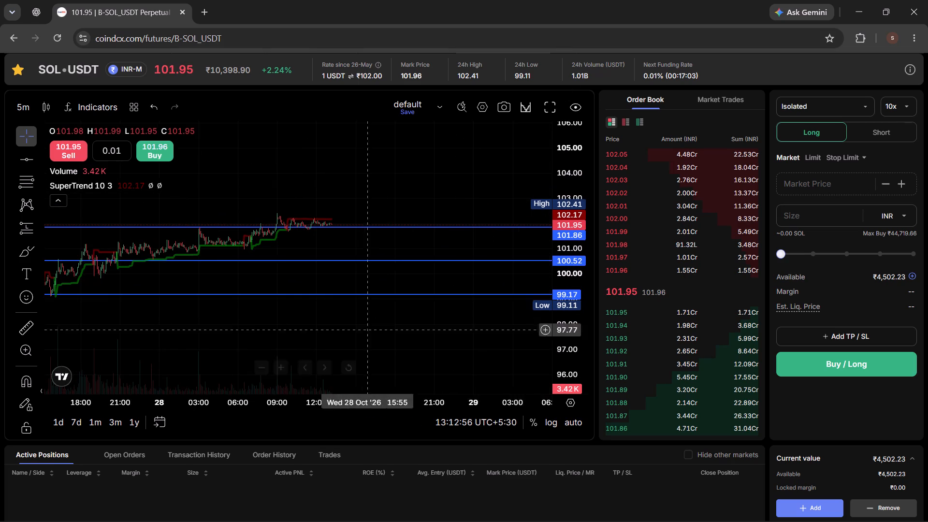
{"action": "left_click_drag", "start_coordinate": [579, 273], "coordinate": [576, 131]}
{"action": "left_click_drag", "start_coordinate": [564, 273], "coordinate": [579, 58]}
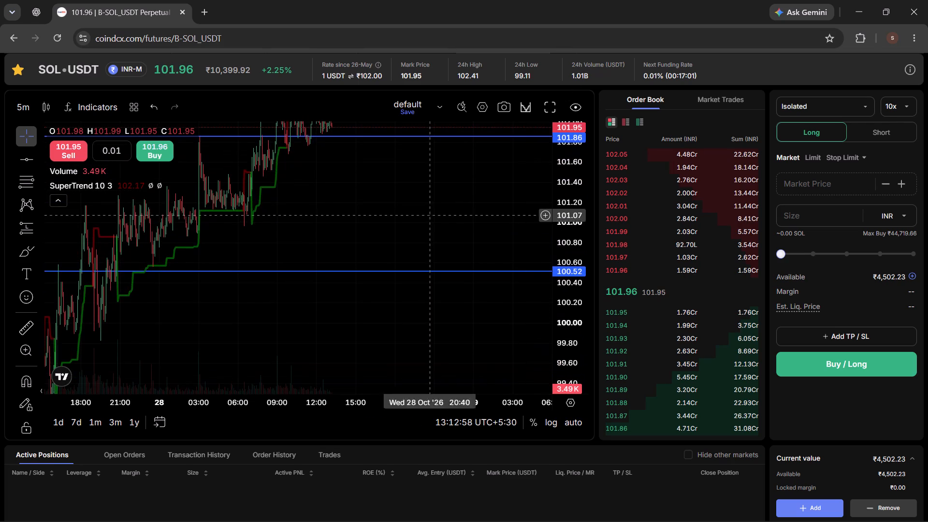
{"action": "left_click_drag", "start_coordinate": [352, 213], "coordinate": [403, 241]}
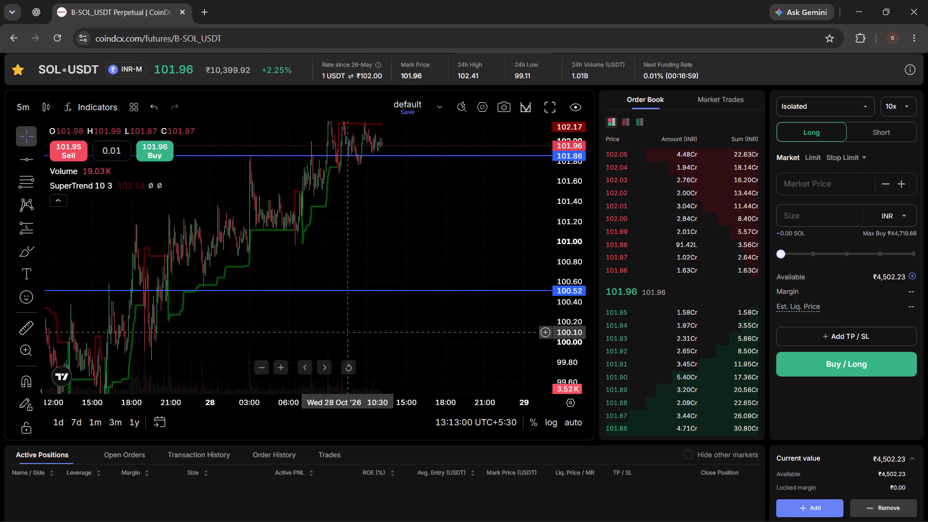
{"action": "left_click_drag", "start_coordinate": [349, 348], "coordinate": [306, 408]}
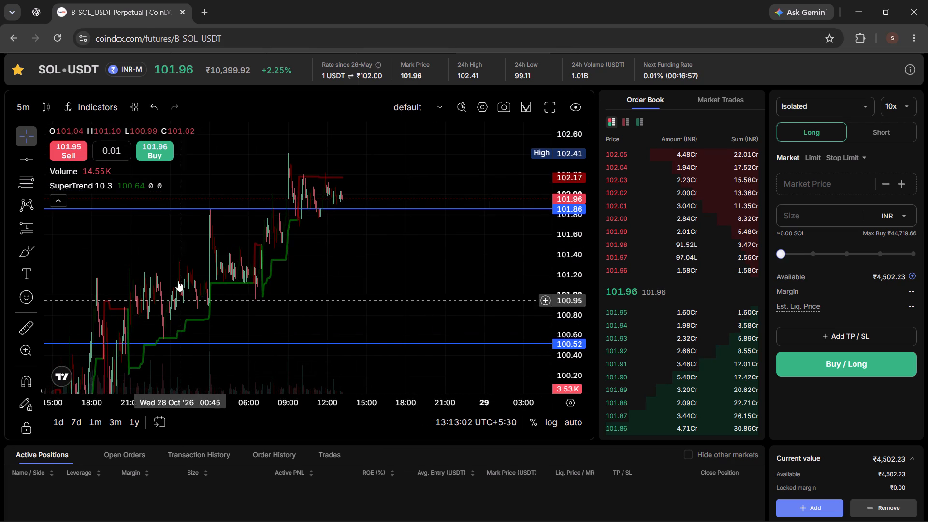
{"action": "left_click_drag", "start_coordinate": [391, 162], "coordinate": [393, 224]}
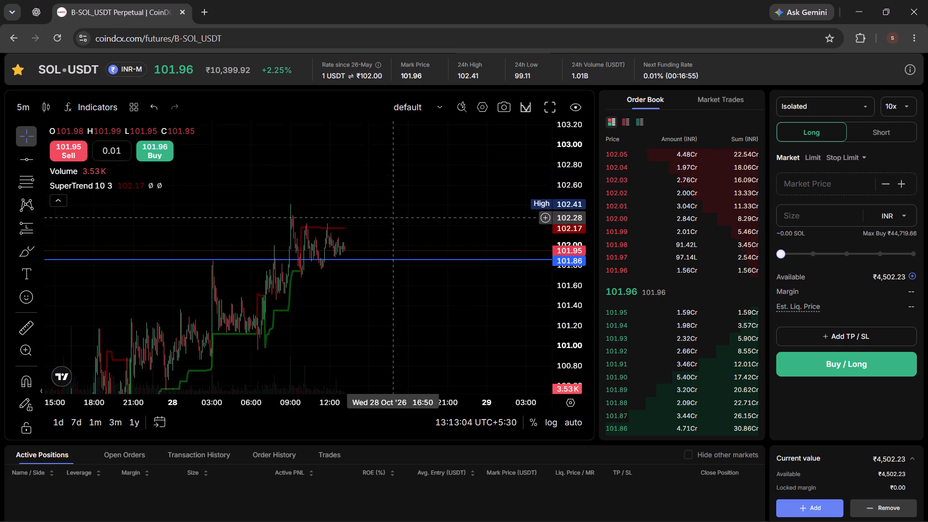
{"action": "left_click_drag", "start_coordinate": [393, 224], "coordinate": [400, 162]}
Draw a thin rectangle above the 25–26 October highs, from 25 October 10:50 past the latest candles, with its lower edge at about 102.72.
{"action": "scroll", "coordinate": [442, 259], "scroll_direction": "down", "scroll_amount": 2}
{"action": "left_click_drag", "start_coordinate": [575, 159], "coordinate": [567, 273]}
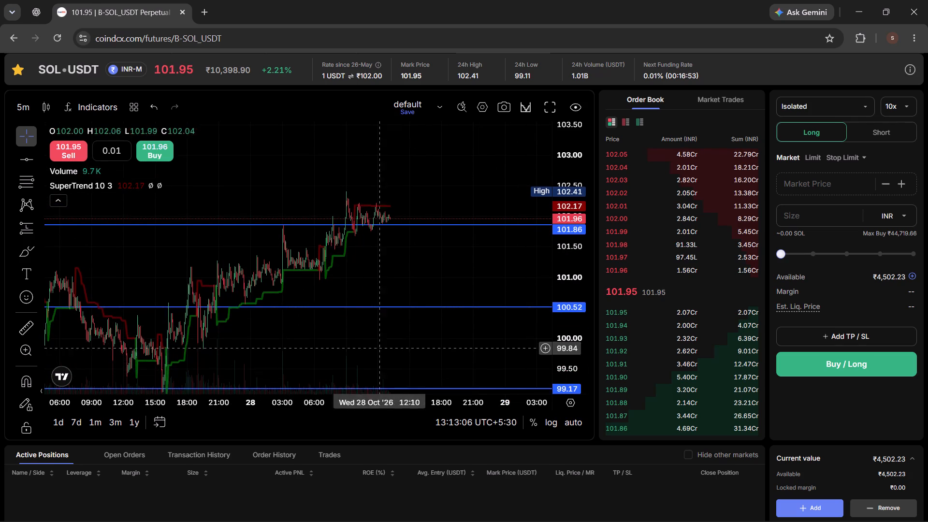
{"action": "left_click_drag", "start_coordinate": [352, 352], "coordinate": [493, 372]}
{"action": "scroll", "coordinate": [471, 362], "scroll_direction": "down", "scroll_amount": 4}
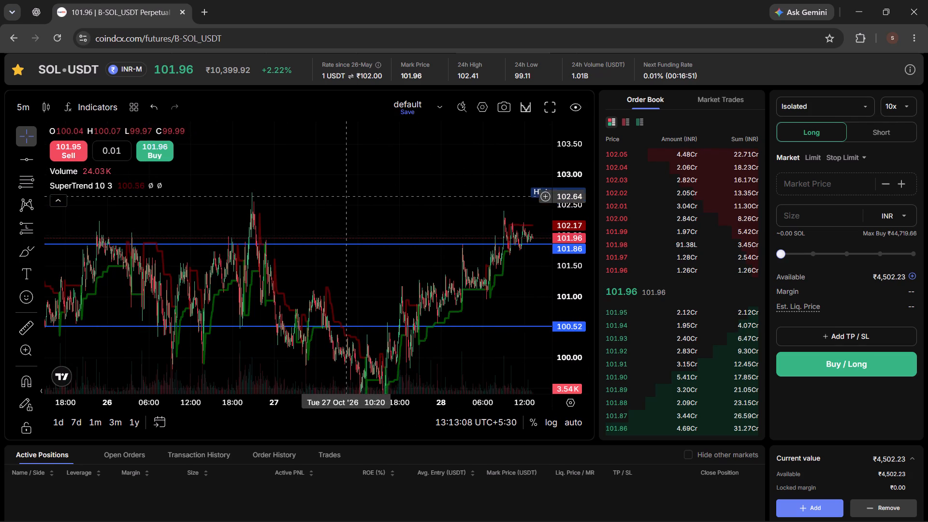
{"action": "left_click_drag", "start_coordinate": [352, 185], "coordinate": [286, 193]}
{"action": "scroll", "coordinate": [305, 189], "scroll_direction": "down", "scroll_amount": 4}
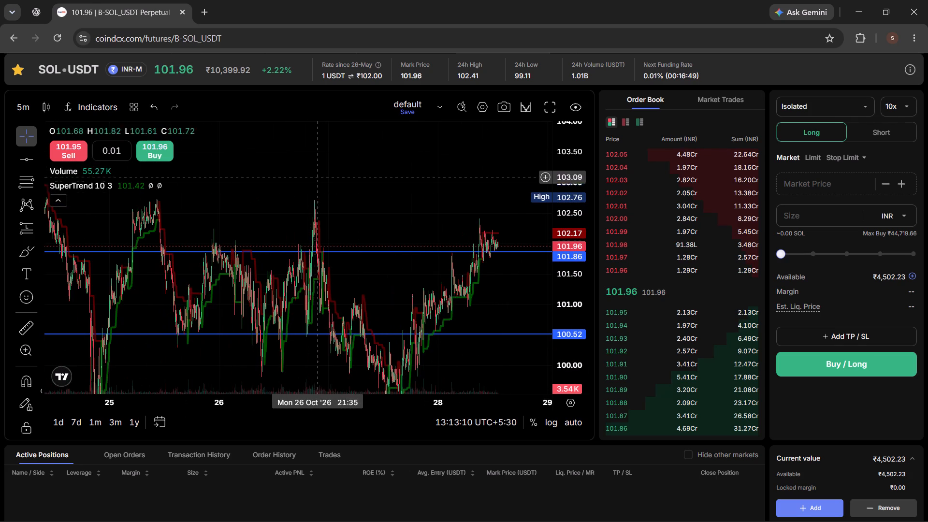
{"action": "left_click_drag", "start_coordinate": [311, 173], "coordinate": [311, 184]}
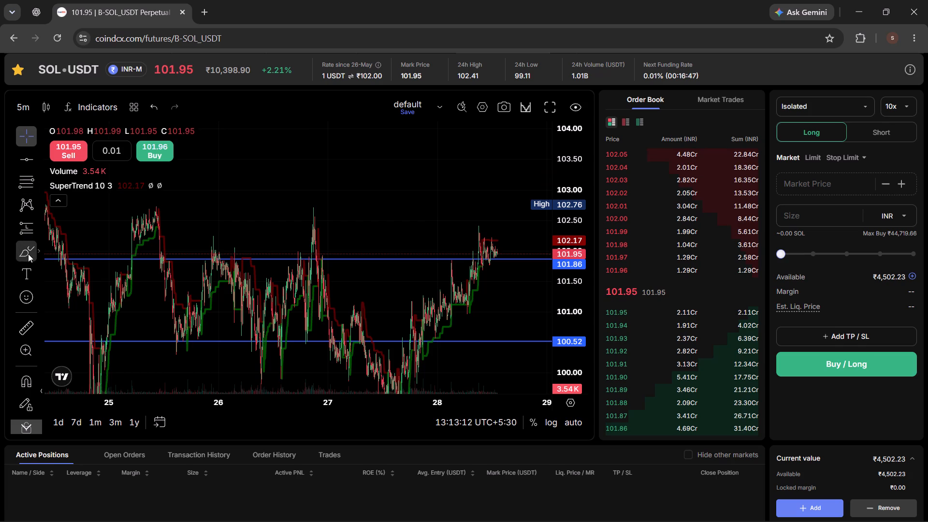
{"action": "left_click", "coordinate": [28, 254]}
{"action": "left_click", "coordinate": [75, 362]}
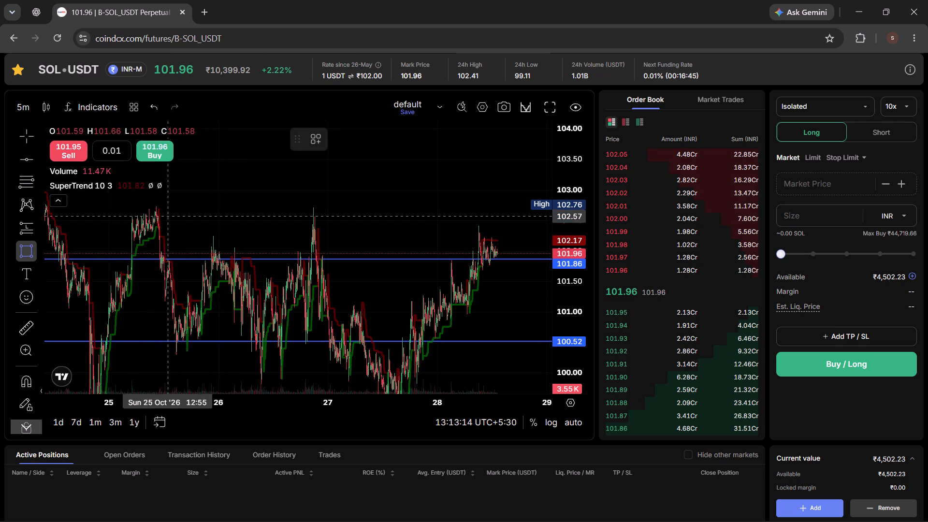
{"action": "left_click_drag", "start_coordinate": [159, 206], "coordinate": [512, 194]}
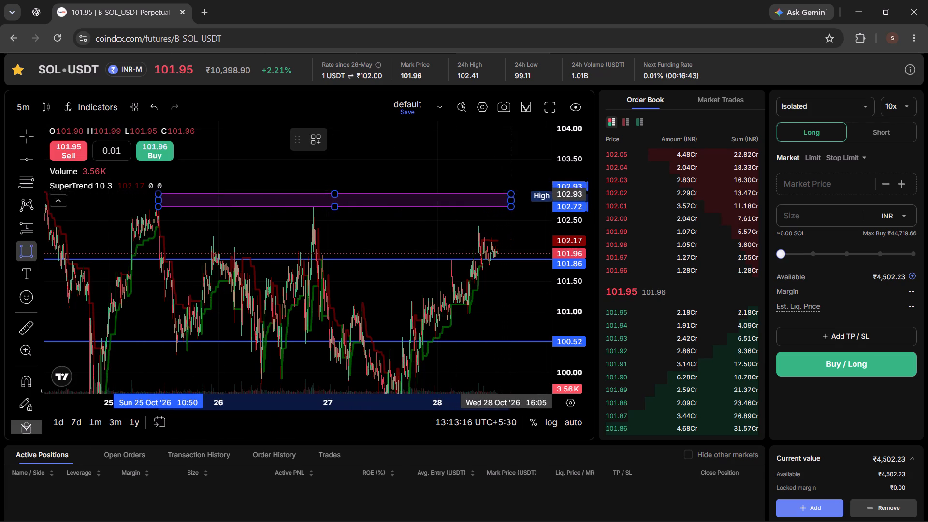
{"action": "left_click_drag", "start_coordinate": [512, 194], "coordinate": [528, 201]}
{"action": "left_click", "coordinate": [528, 201]}
{"action": "left_click", "coordinate": [498, 177]}
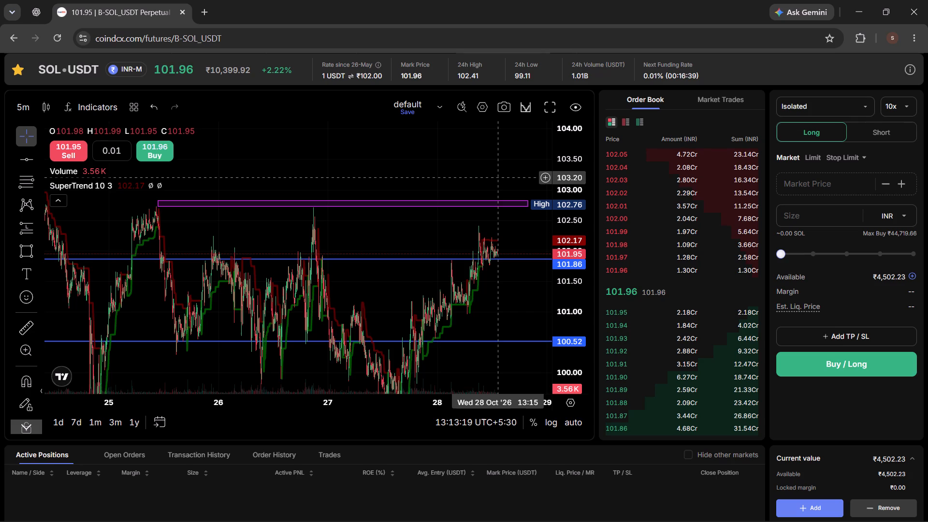
Draw a second rectangle around the upper horizontal line, from 25 October 22:20 to 28 October 11:25, spanning about 101.97 to 101.64.
{"action": "left_click_drag", "start_coordinate": [476, 344], "coordinate": [430, 306]}
{"action": "scroll", "coordinate": [430, 306], "scroll_direction": "up", "scroll_amount": 3}
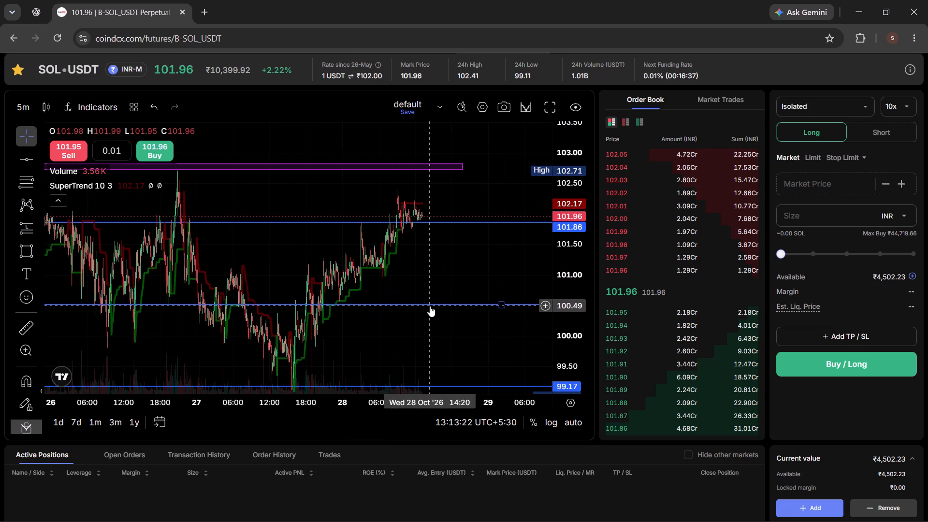
{"action": "left_click_drag", "start_coordinate": [397, 285], "coordinate": [490, 293]}
{"action": "left_click_drag", "start_coordinate": [151, 208], "coordinate": [228, 222]}
{"action": "left_click", "coordinate": [24, 246]}
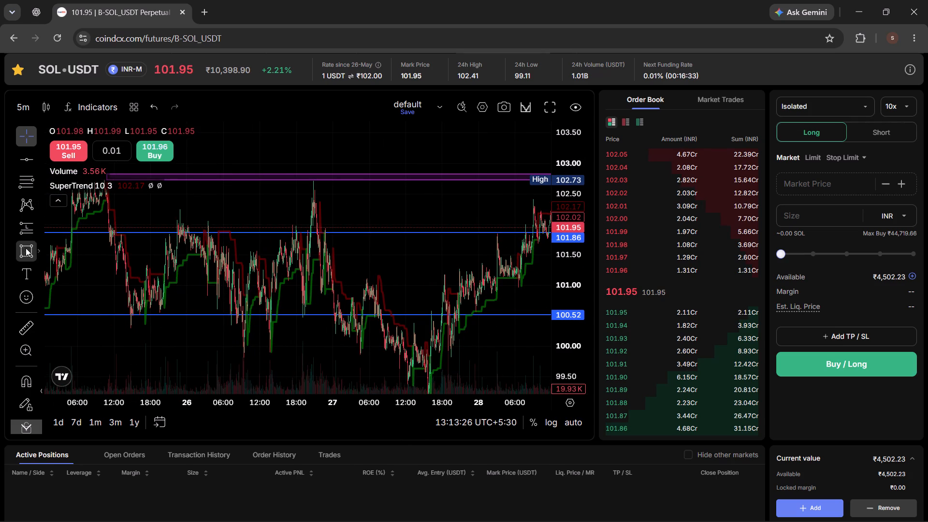
{"action": "left_click_drag", "start_coordinate": [177, 226], "coordinate": [566, 237]}
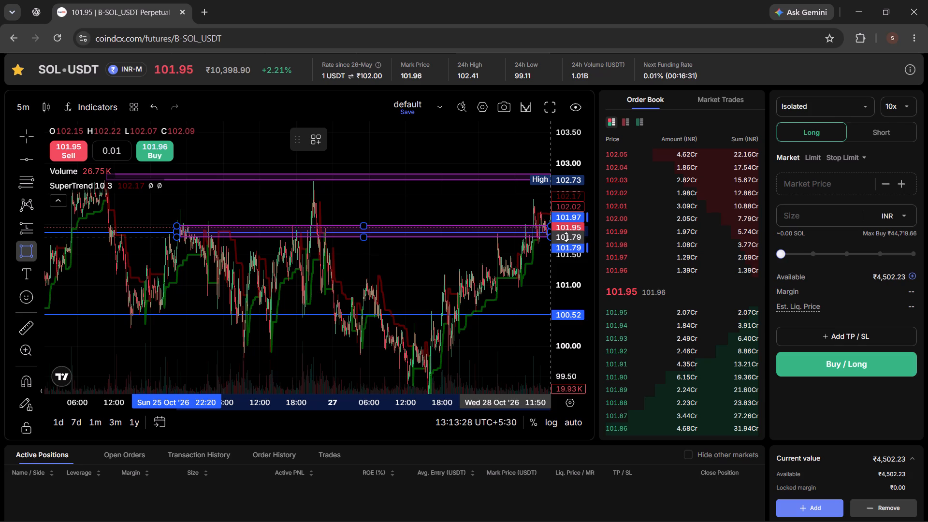
{"action": "left_click_drag", "start_coordinate": [566, 237], "coordinate": [568, 237]}
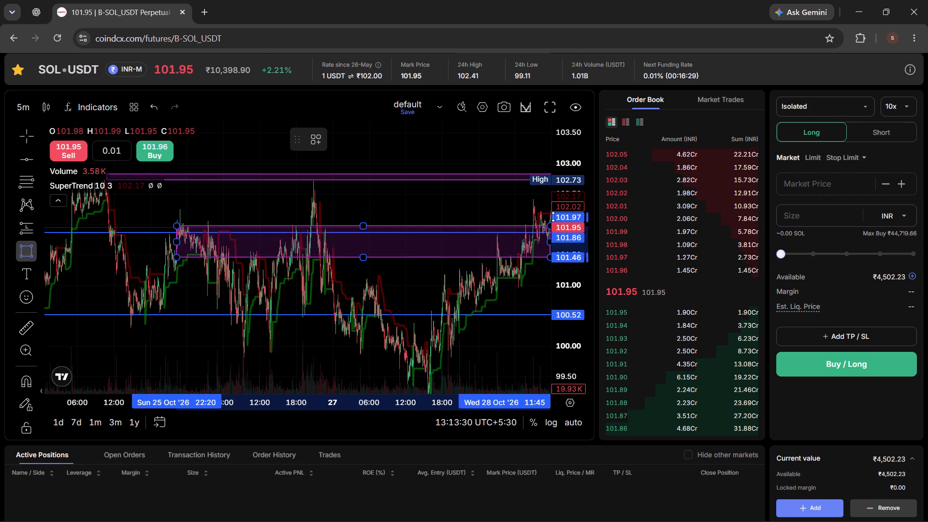
{"action": "left_click", "coordinate": [562, 246]}
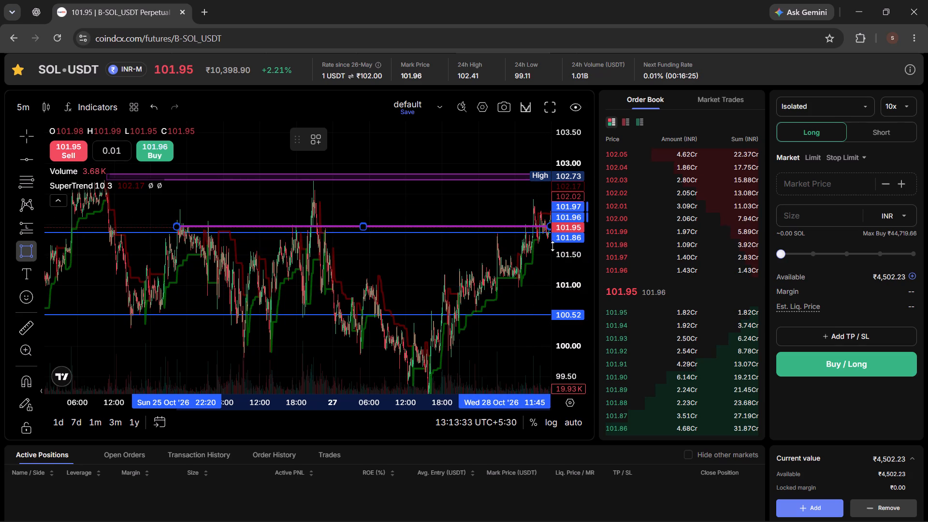
{"action": "double_click", "coordinate": [548, 246]}
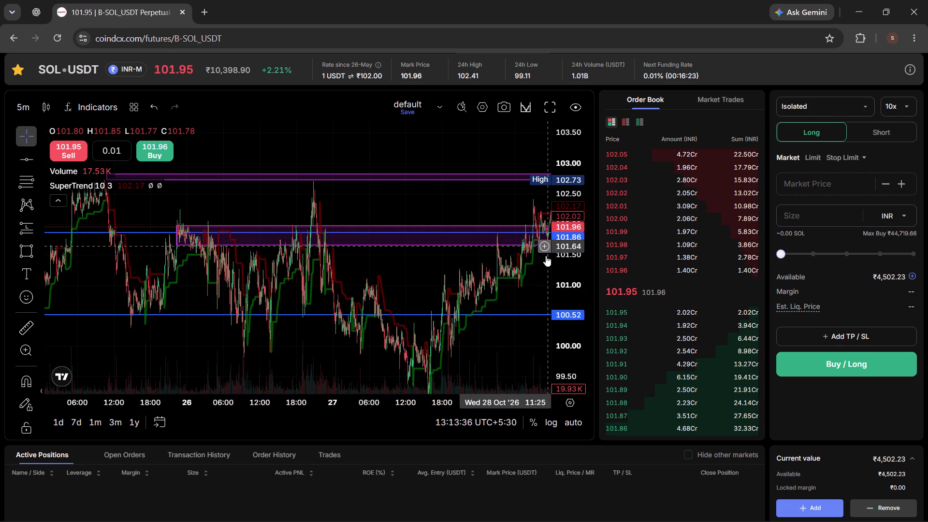
Move the uppermost horizontal line to about 101.82.
{"action": "left_click_drag", "start_coordinate": [528, 298], "coordinate": [437, 312]}
{"action": "left_click_drag", "start_coordinate": [448, 271], "coordinate": [358, 273]}
{"action": "left_click", "coordinate": [458, 236]}
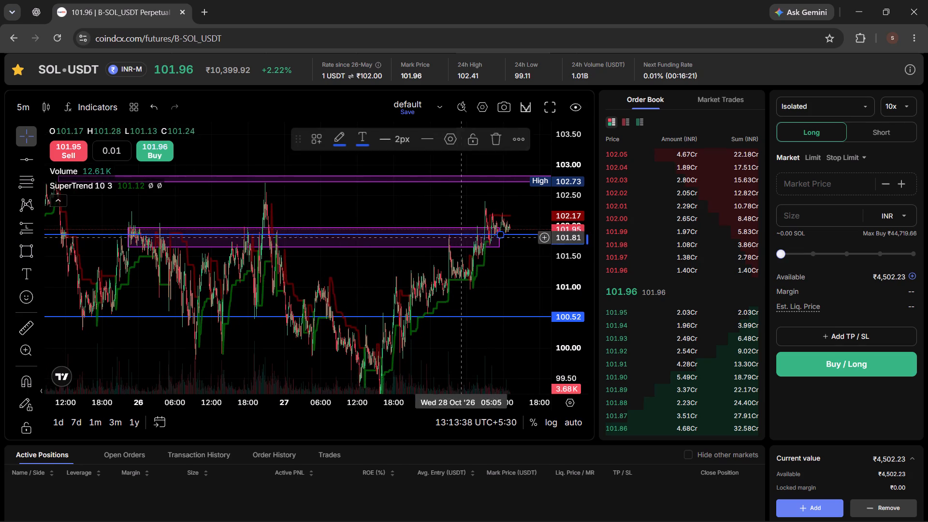
{"action": "left_click_drag", "start_coordinate": [503, 235], "coordinate": [542, 236]}
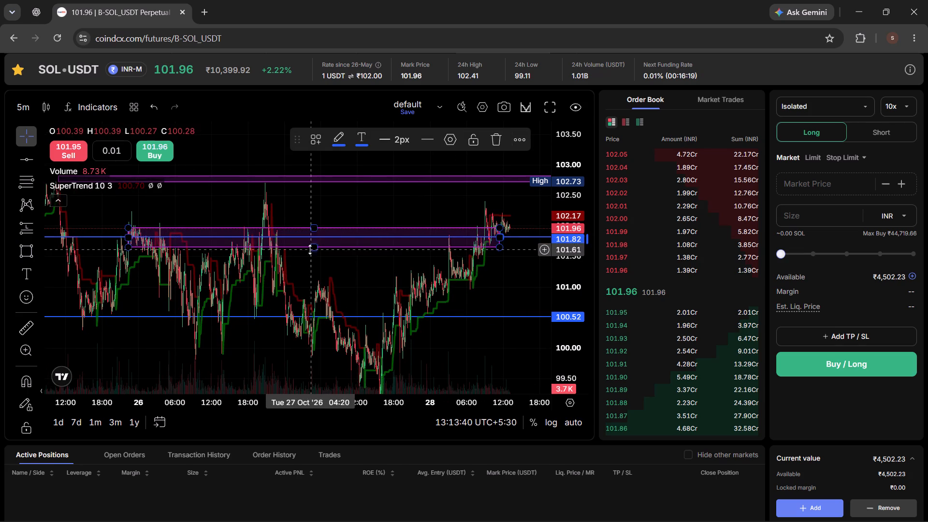
Narrow the lower rectangle from below, then shift it to start at 25 October 20:10 with its lower edge at about 101.95.
{"action": "left_click_drag", "start_coordinate": [313, 246], "coordinate": [320, 234]}
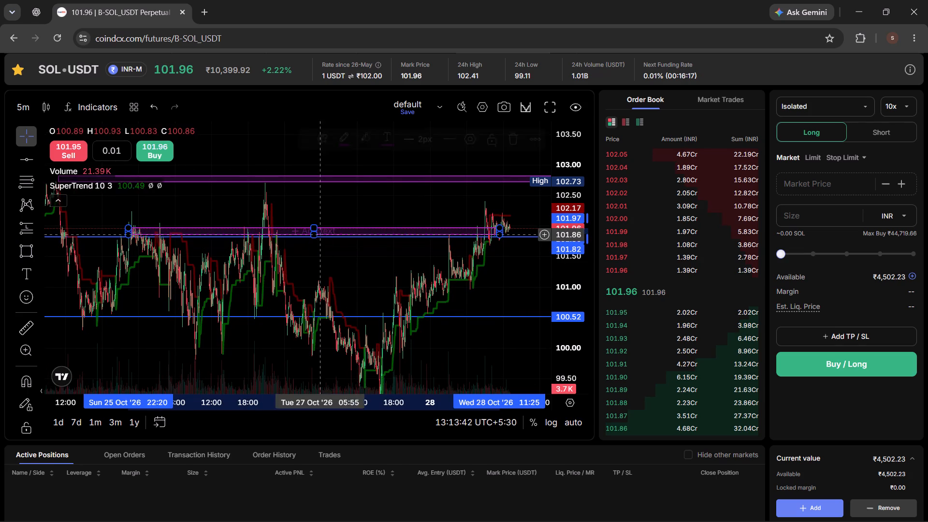
{"action": "left_click_drag", "start_coordinate": [347, 226], "coordinate": [333, 224]}
{"action": "left_click", "coordinate": [338, 230]}
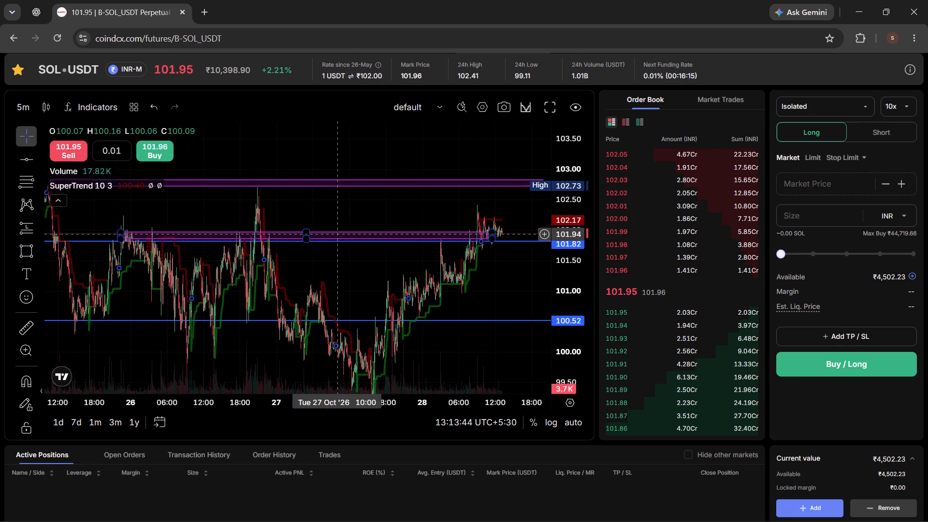
{"action": "left_click_drag", "start_coordinate": [335, 234], "coordinate": [321, 229]}
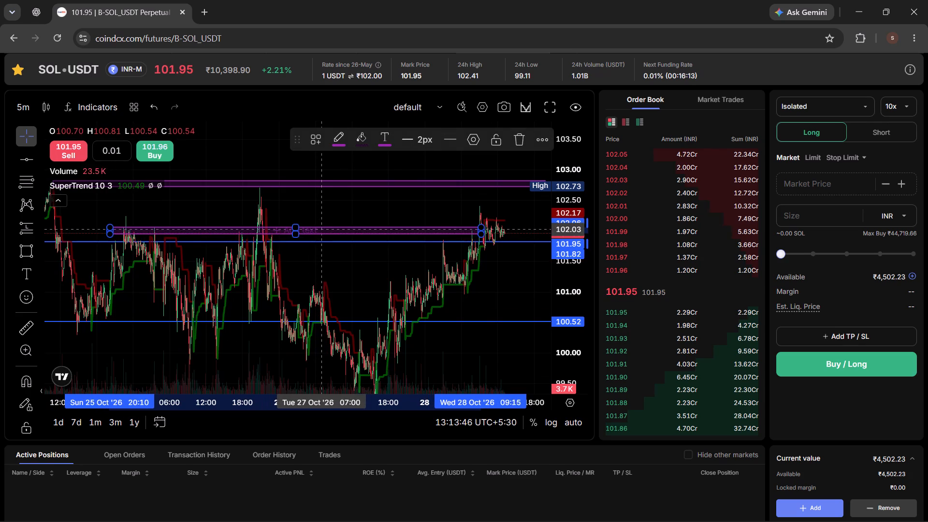
Stretch the rectangle around the 101.82 line to run from 25 October 19:50 to late 28 October, with its lower edge at about 101.8.
{"action": "left_click_drag", "start_coordinate": [321, 229], "coordinate": [319, 228]}
{"action": "left_click_drag", "start_coordinate": [480, 234], "coordinate": [538, 231]}
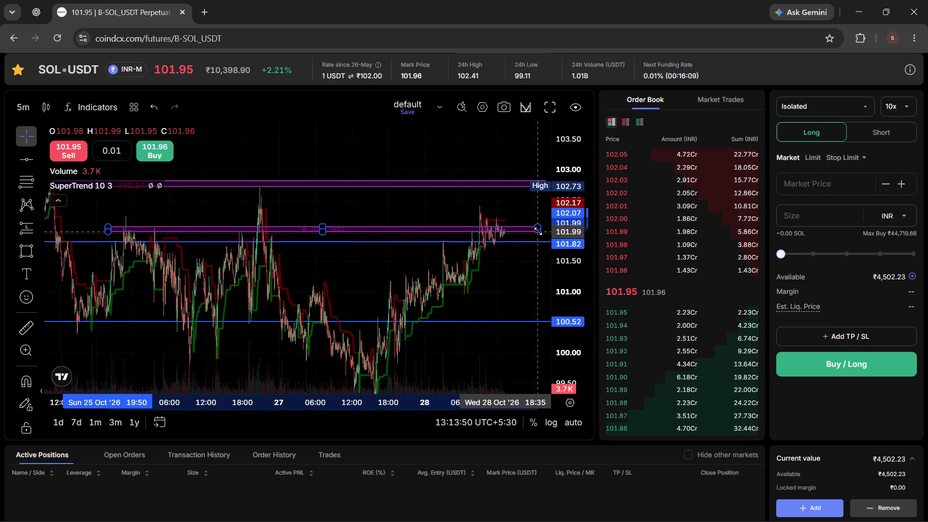
{"action": "left_click_drag", "start_coordinate": [538, 231], "coordinate": [537, 244]}
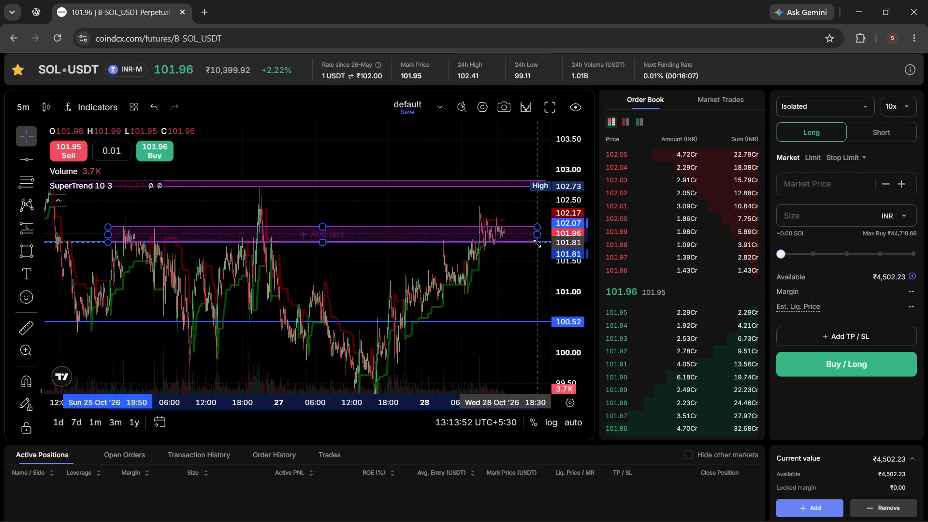
{"action": "left_click_drag", "start_coordinate": [537, 244], "coordinate": [543, 234]}
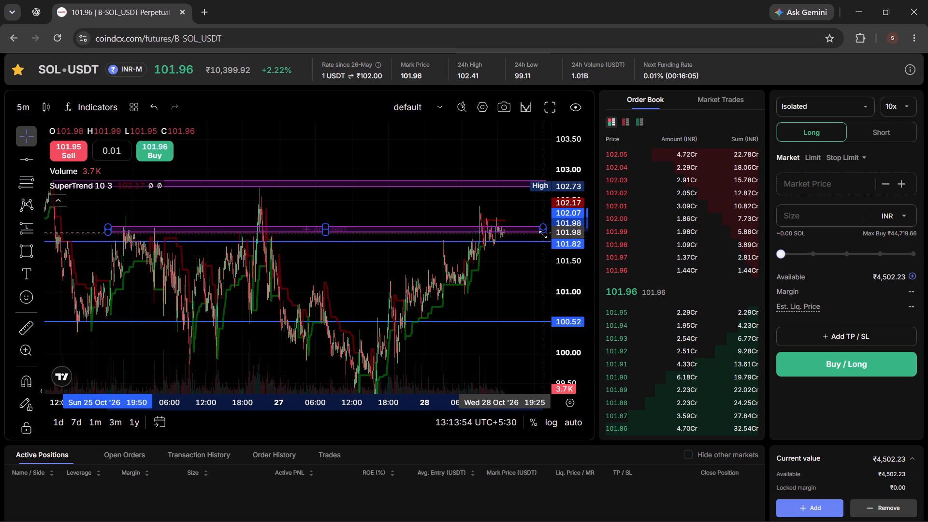
{"action": "left_click_drag", "start_coordinate": [543, 234], "coordinate": [544, 243]}
{"action": "left_click", "coordinate": [543, 243]}
{"action": "left_click", "coordinate": [410, 203]}
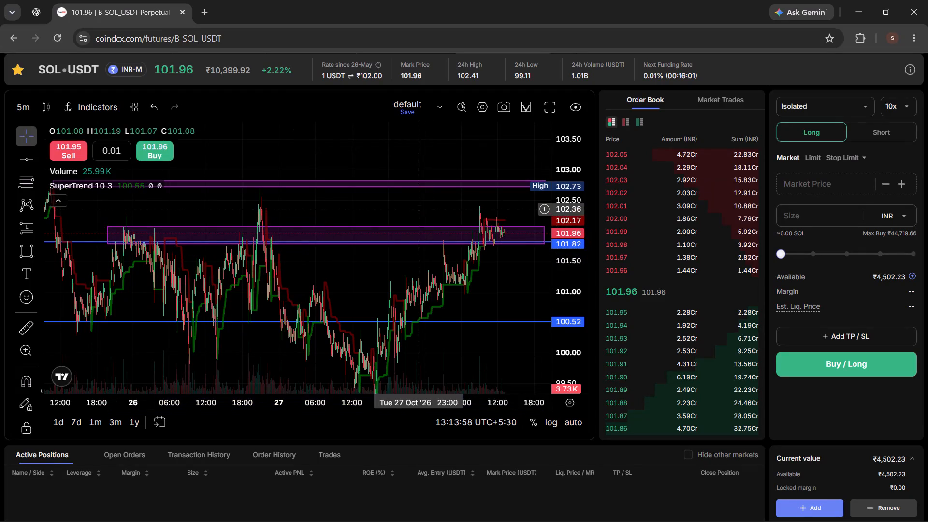
Draw a thin rectangle along the 100.52 line from 25 October 13:25 to 28 October 21:20, spanning about 100.49 to 100.42.
{"action": "left_click_drag", "start_coordinate": [467, 318], "coordinate": [432, 315]}
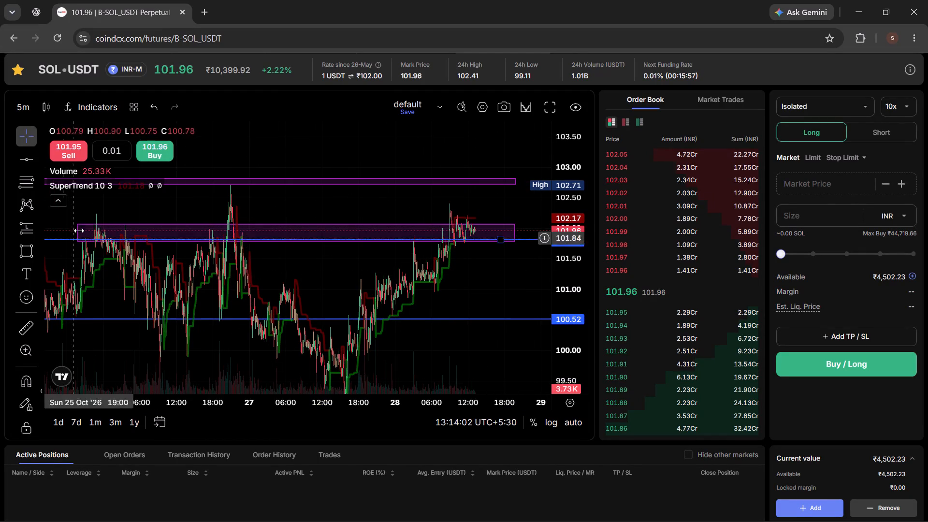
{"action": "left_click_drag", "start_coordinate": [479, 353], "coordinate": [492, 288]}
{"action": "scroll", "coordinate": [492, 288], "scroll_direction": "down", "scroll_amount": 2}
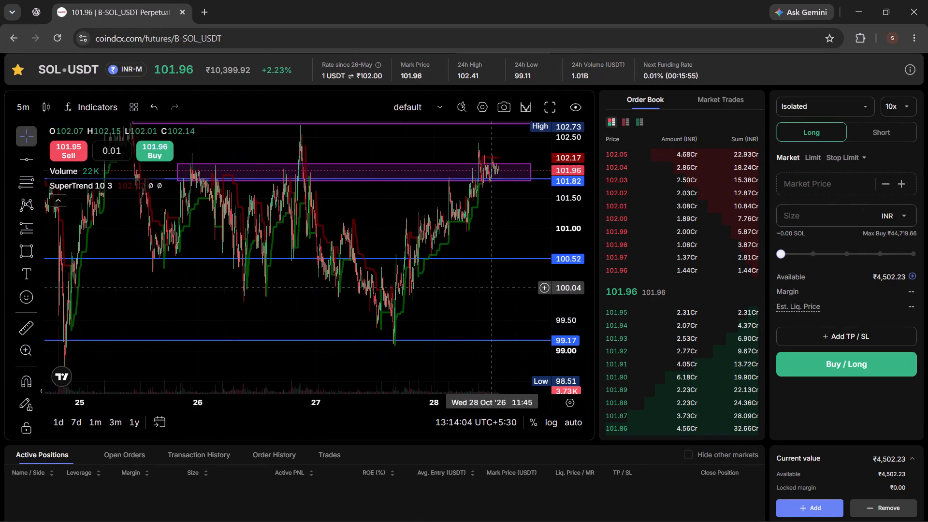
{"action": "left_click_drag", "start_coordinate": [573, 200], "coordinate": [567, 266]}
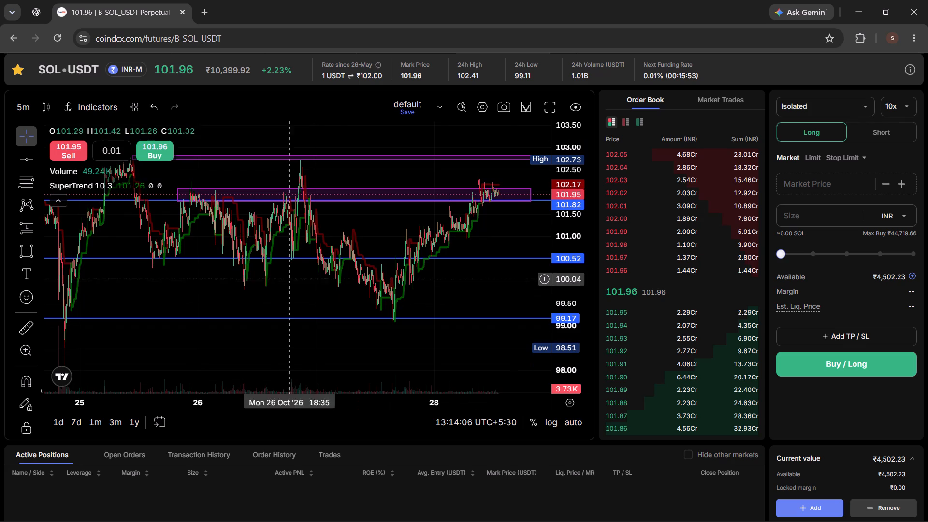
{"action": "left_click", "coordinate": [26, 253]}
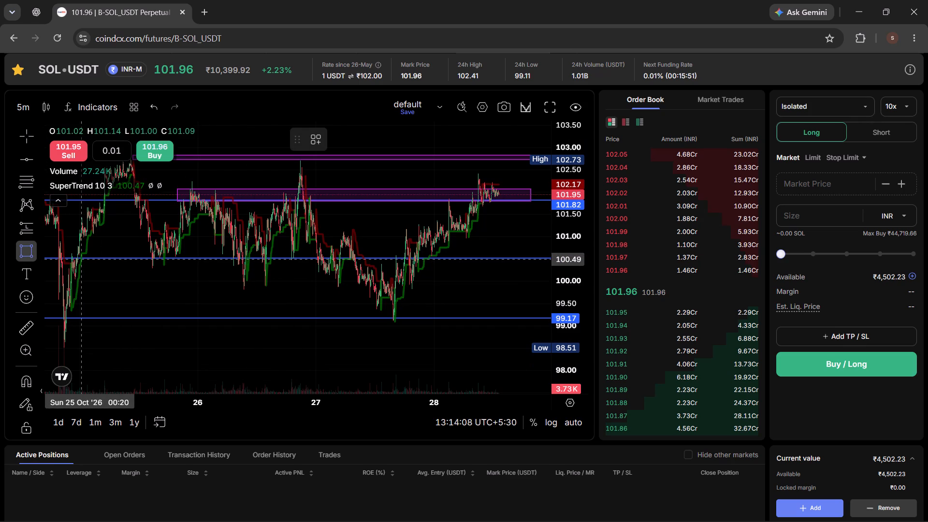
{"action": "left_click_drag", "start_coordinate": [146, 259], "coordinate": [461, 262]}
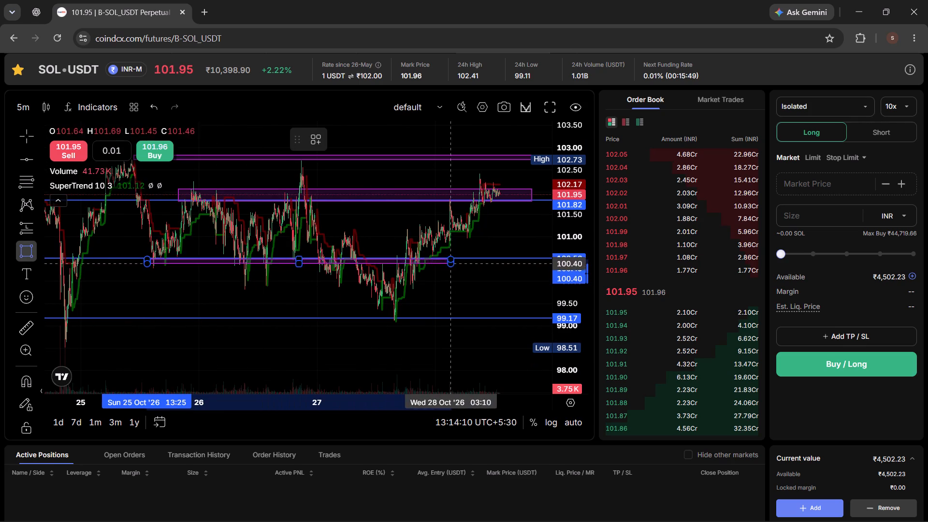
{"action": "left_click_drag", "start_coordinate": [461, 262], "coordinate": [540, 262]}
{"action": "left_click", "coordinate": [540, 262]}
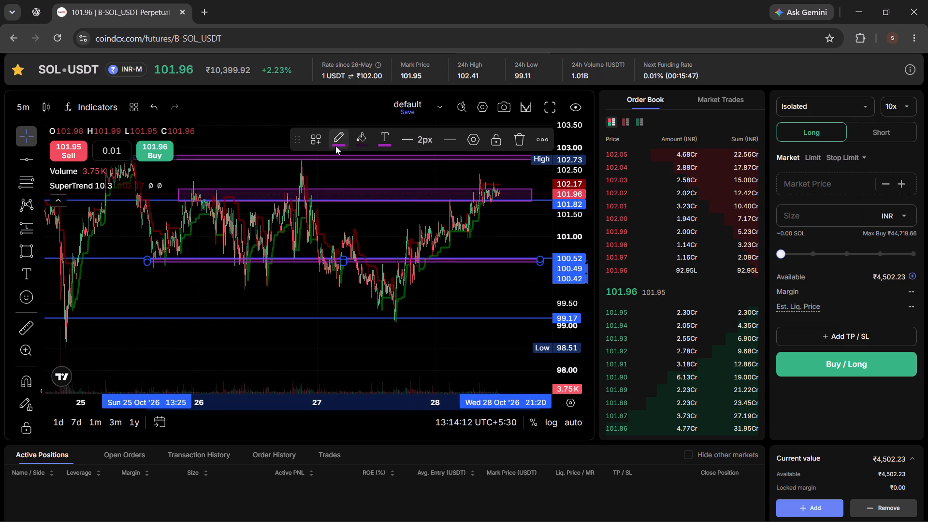
Change the border colour of the rectangle at the 100.52 line to orange.
{"action": "left_click", "coordinate": [336, 145]}
{"action": "left_click", "coordinate": [366, 255]}
{"action": "left_click", "coordinate": [463, 306]}
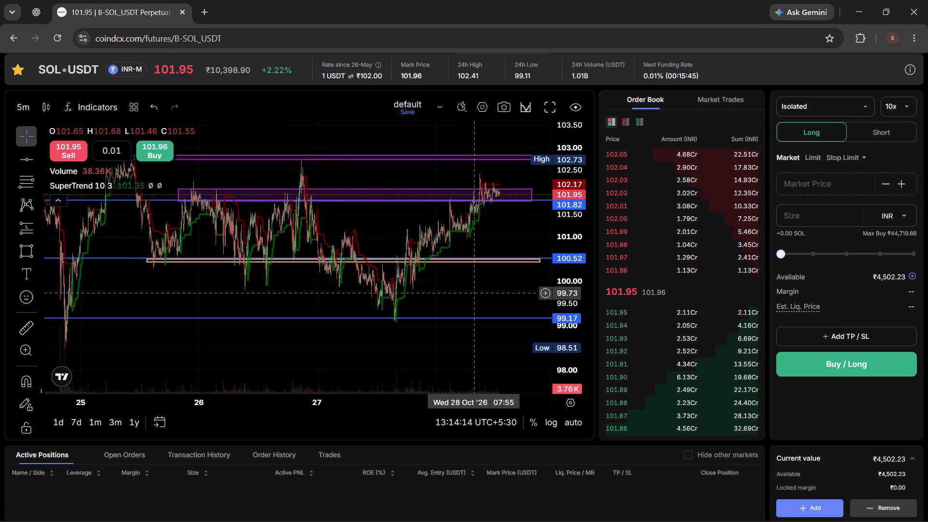
Draw a rectangle around the 99.17 line from 26 October 08:25 past the latest candles, with its lower edge at about 99.12.
{"action": "left_click_drag", "start_coordinate": [480, 288], "coordinate": [427, 314]}
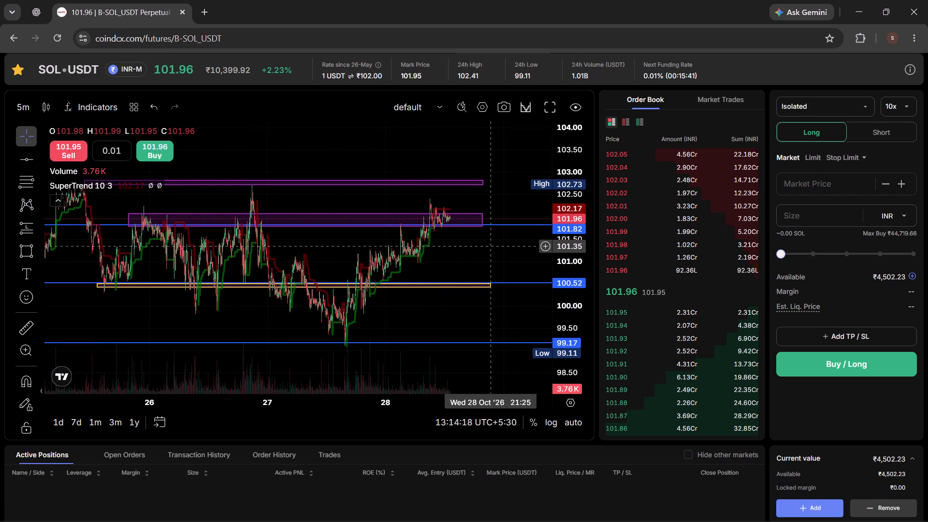
{"action": "scroll", "coordinate": [479, 242], "scroll_direction": "up", "scroll_amount": 2}
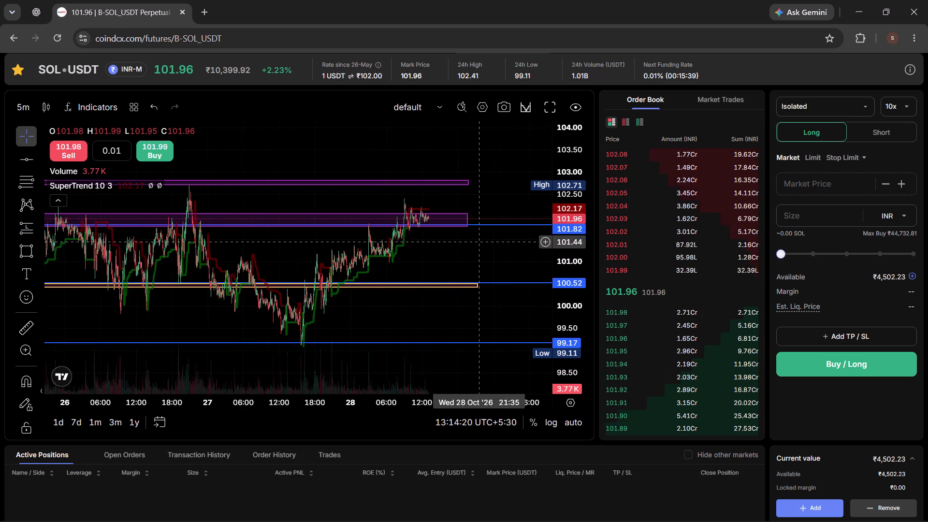
{"action": "scroll", "coordinate": [479, 242], "scroll_direction": "up", "scroll_amount": 1}
{"action": "scroll", "coordinate": [479, 242], "scroll_direction": "down", "scroll_amount": 3}
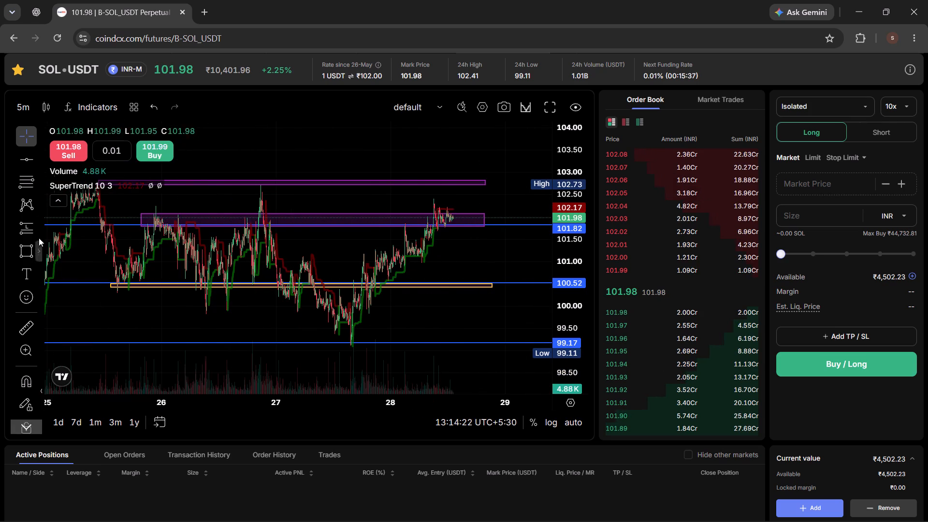
{"action": "left_click", "coordinate": [21, 259]}
{"action": "left_click_drag", "start_coordinate": [202, 345], "coordinate": [463, 342]}
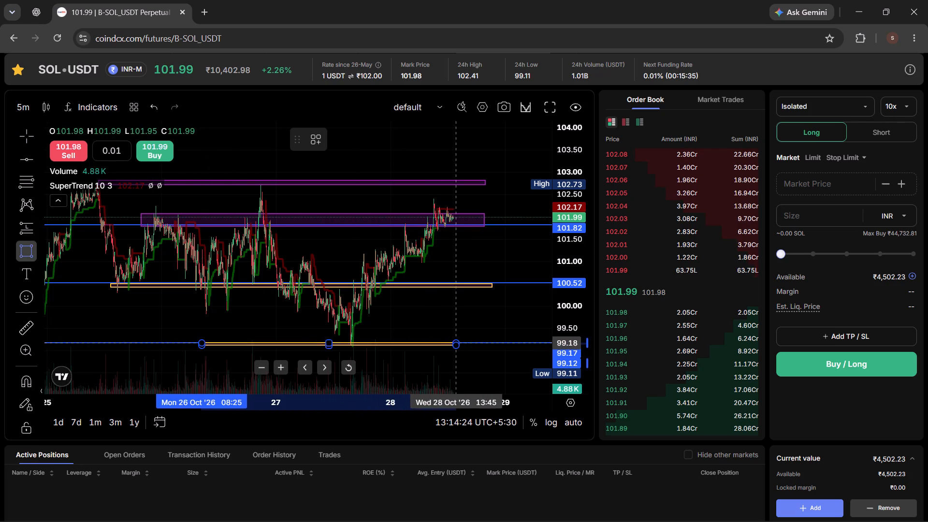
{"action": "left_click_drag", "start_coordinate": [463, 342], "coordinate": [495, 339]}
{"action": "left_click", "coordinate": [495, 339]}
{"action": "left_click", "coordinate": [509, 323]}
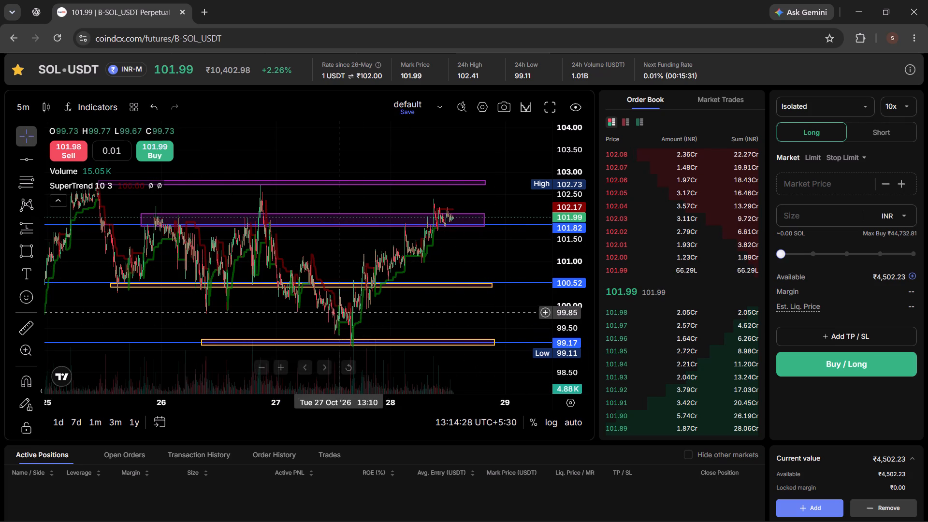
Draw a rectangle level with the 23 October highs, from 23 October 17:50 to about 29 October 22:50, spanning about 105.38 to 105.1.
{"action": "left_click_drag", "start_coordinate": [502, 238], "coordinate": [454, 248]}
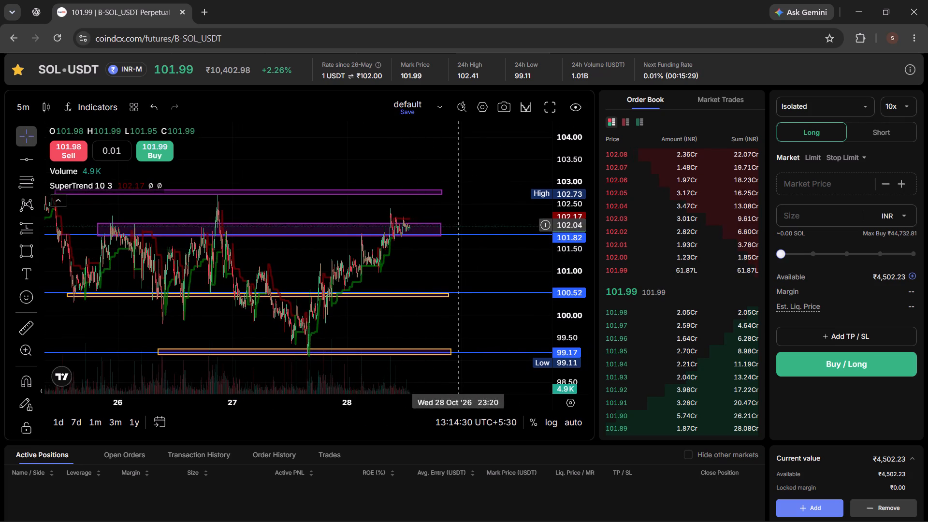
{"action": "scroll", "coordinate": [476, 218], "scroll_direction": "up", "scroll_amount": 2}
{"action": "scroll", "coordinate": [476, 218], "scroll_direction": "down", "scroll_amount": 6}
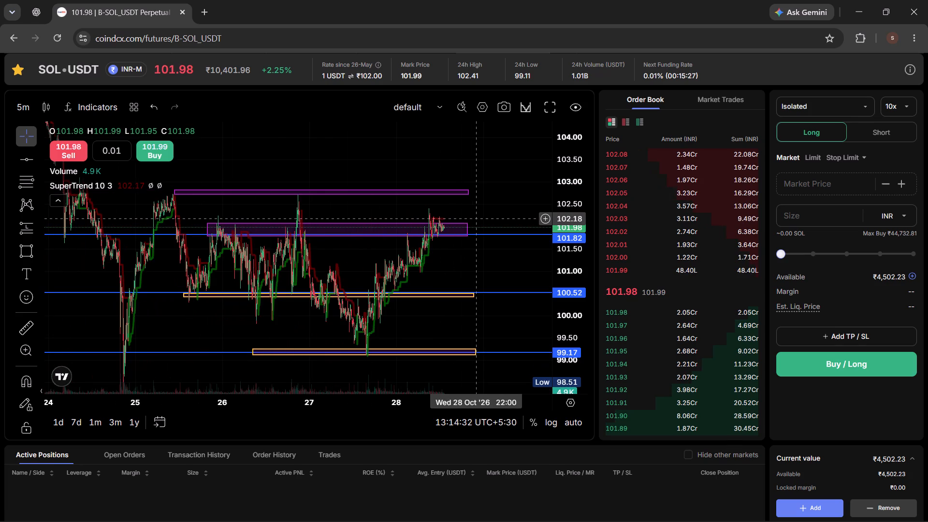
{"action": "scroll", "coordinate": [476, 218], "scroll_direction": "down", "scroll_amount": 4}
{"action": "left_click_drag", "start_coordinate": [580, 177], "coordinate": [565, 222]}
{"action": "scroll", "coordinate": [379, 165], "scroll_direction": "down", "scroll_amount": 10}
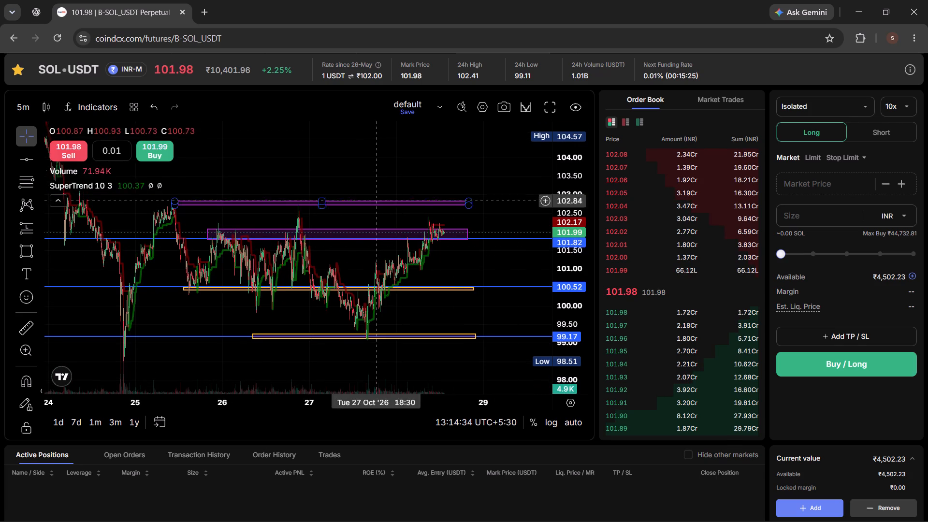
{"action": "left_click_drag", "start_coordinate": [166, 290], "coordinate": [291, 341]}
{"action": "scroll", "coordinate": [285, 290], "scroll_direction": "down", "scroll_amount": 6}
{"action": "left_click_drag", "start_coordinate": [300, 170], "coordinate": [300, 256]}
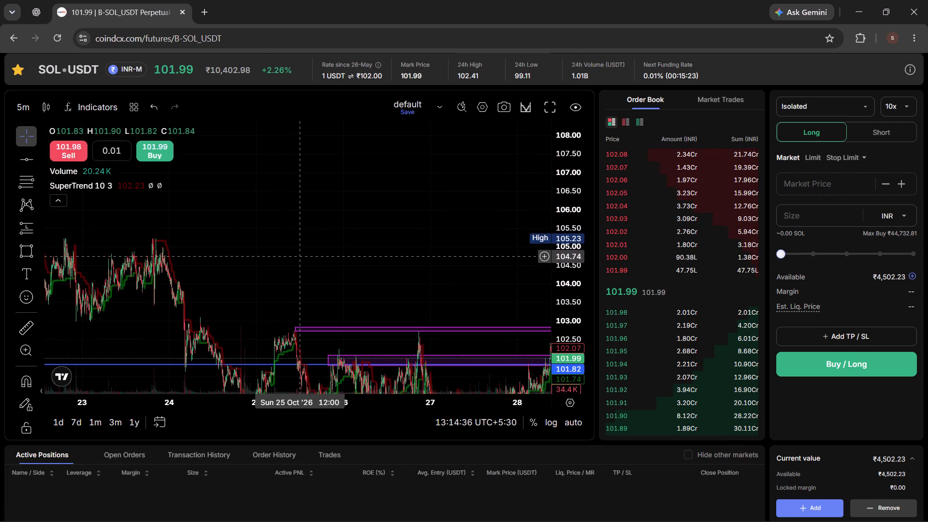
{"action": "left_click_drag", "start_coordinate": [300, 256], "coordinate": [299, 247]}
{"action": "left_click", "coordinate": [27, 248]}
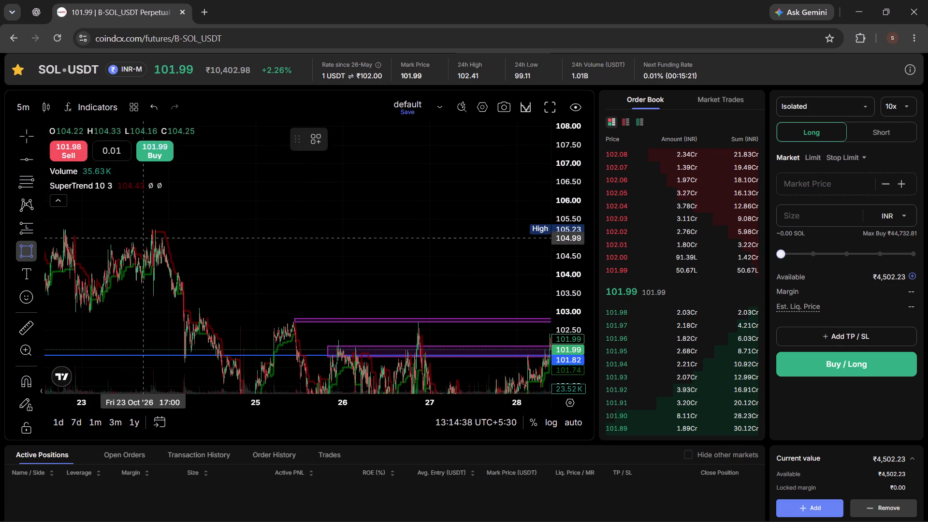
{"action": "left_click_drag", "start_coordinate": [368, 233], "coordinate": [146, 224]}
{"action": "left_click", "coordinate": [146, 224]}
{"action": "left_click_drag", "start_coordinate": [381, 263], "coordinate": [196, 259]}
{"action": "left_click_drag", "start_coordinate": [190, 228], "coordinate": [315, 236]}
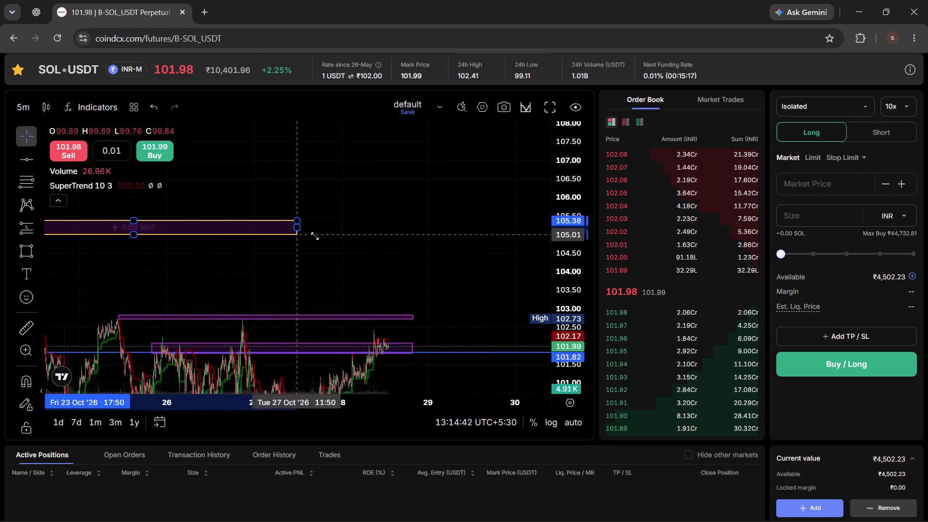
{"action": "left_click_drag", "start_coordinate": [315, 236], "coordinate": [510, 235]}
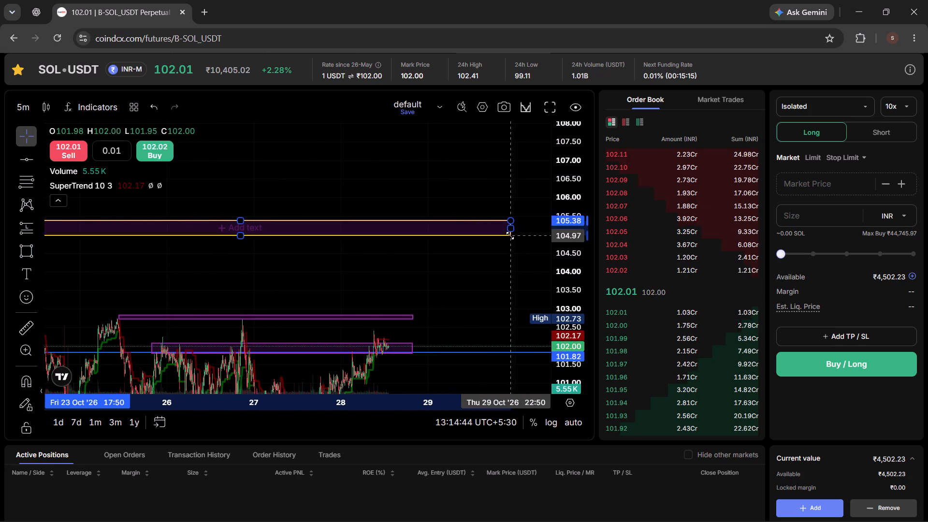
{"action": "left_click_drag", "start_coordinate": [510, 235], "coordinate": [511, 231]}
{"action": "left_click", "coordinate": [511, 231]}
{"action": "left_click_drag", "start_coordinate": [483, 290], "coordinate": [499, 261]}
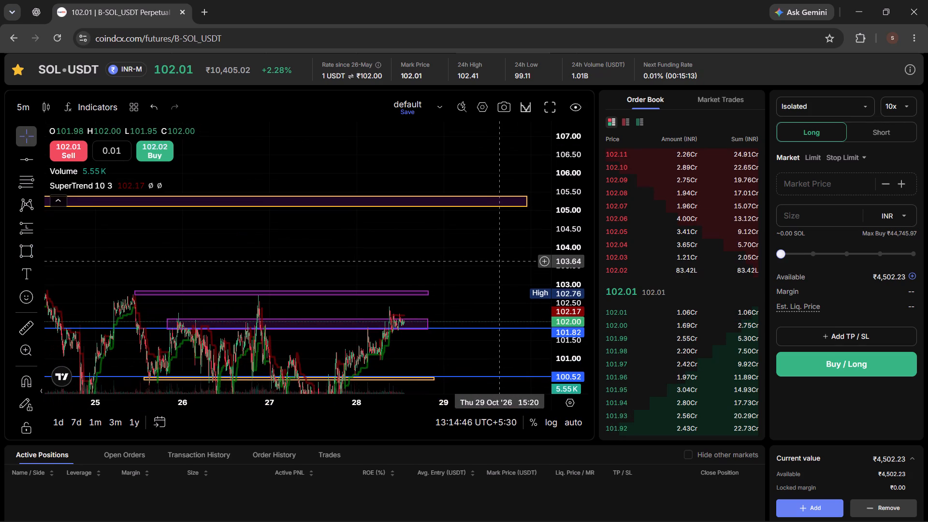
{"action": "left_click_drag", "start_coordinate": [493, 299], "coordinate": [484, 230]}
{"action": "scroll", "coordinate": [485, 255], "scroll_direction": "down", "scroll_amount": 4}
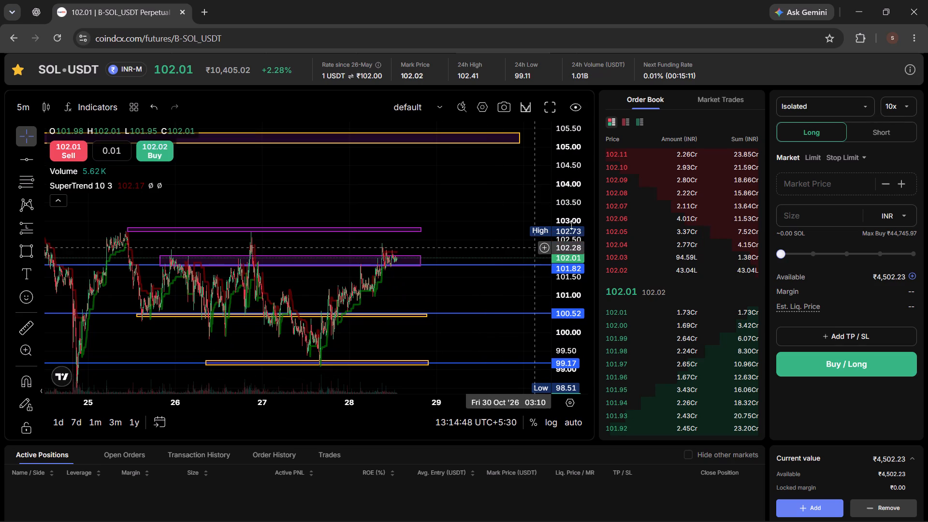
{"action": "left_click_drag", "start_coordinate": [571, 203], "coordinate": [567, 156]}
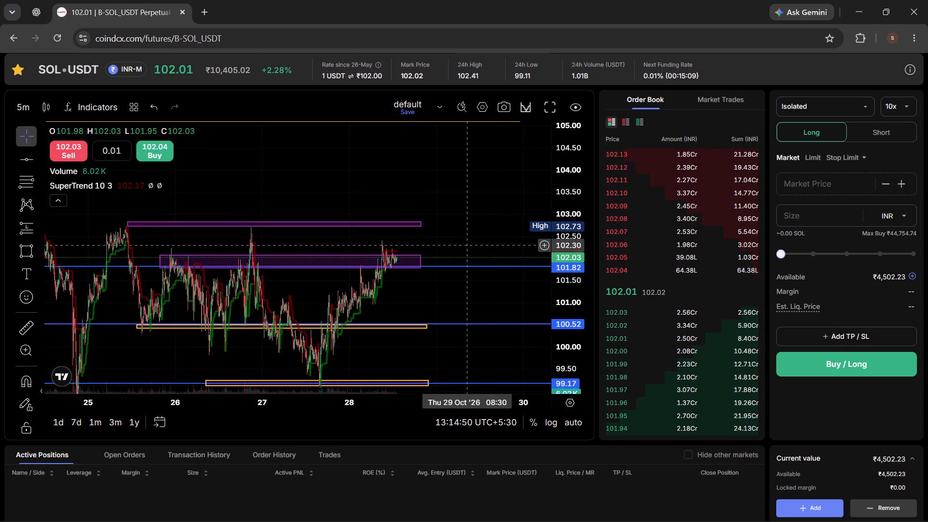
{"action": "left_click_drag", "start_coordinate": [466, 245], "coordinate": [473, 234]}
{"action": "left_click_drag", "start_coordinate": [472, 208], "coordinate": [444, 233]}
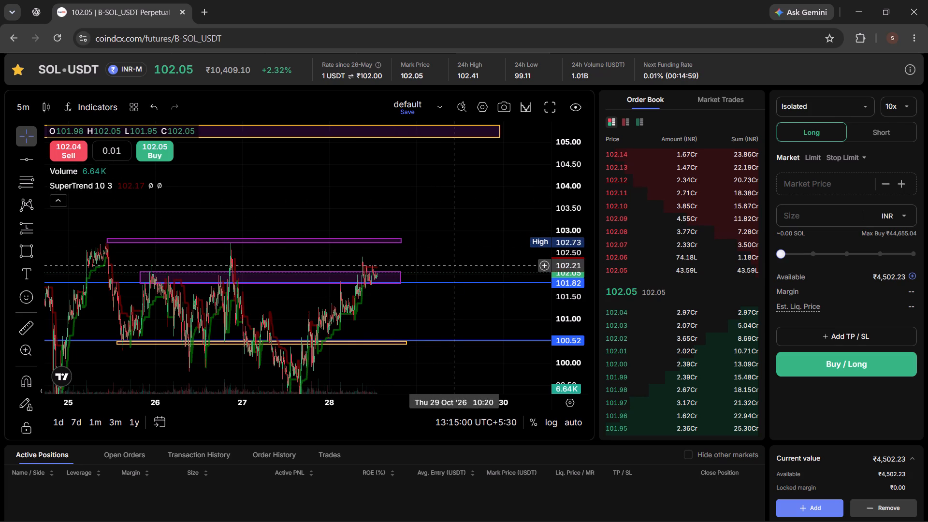
Set the size of the SOL-USDT long market order to 100% of the available balance.
{"action": "left_click_drag", "start_coordinate": [783, 254], "coordinate": [927, 256]}
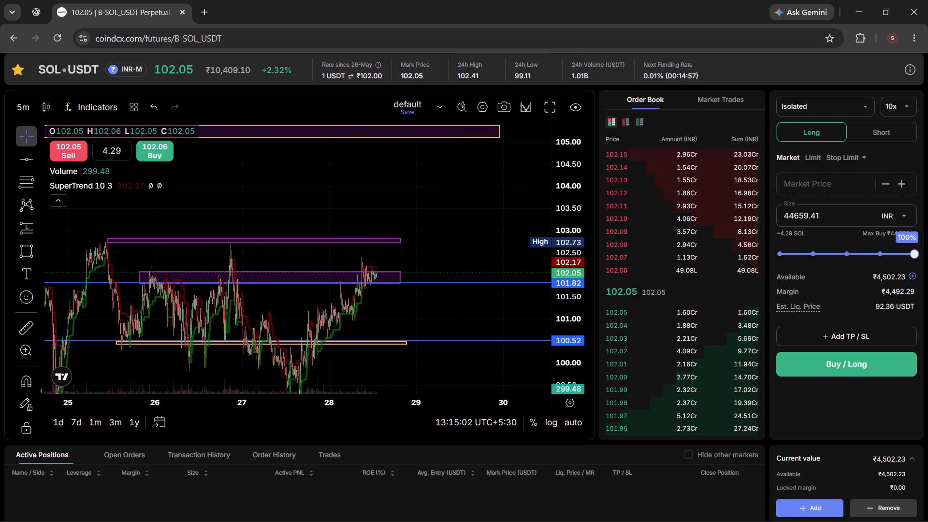
{"action": "left_click_drag", "start_coordinate": [927, 256], "coordinate": [927, 266]}
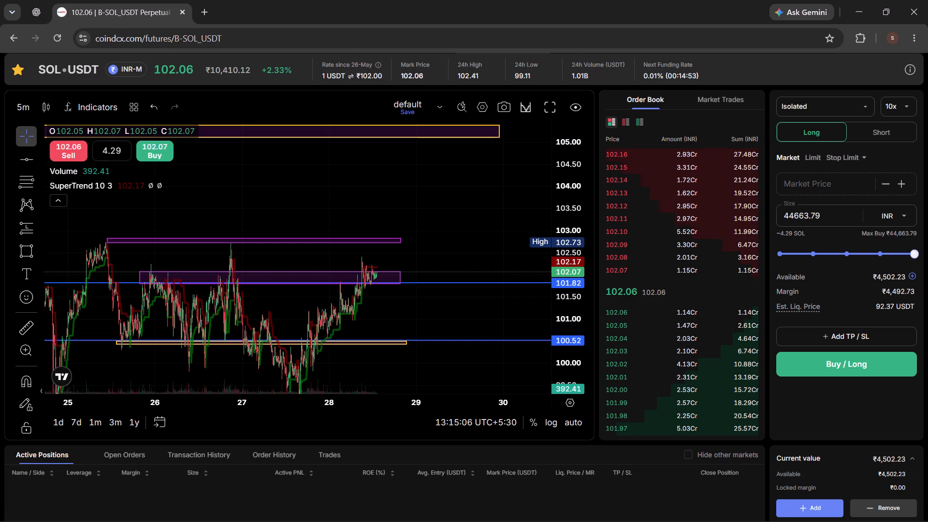
{"action": "left_click_drag", "start_coordinate": [912, 252], "coordinate": [927, 257]}
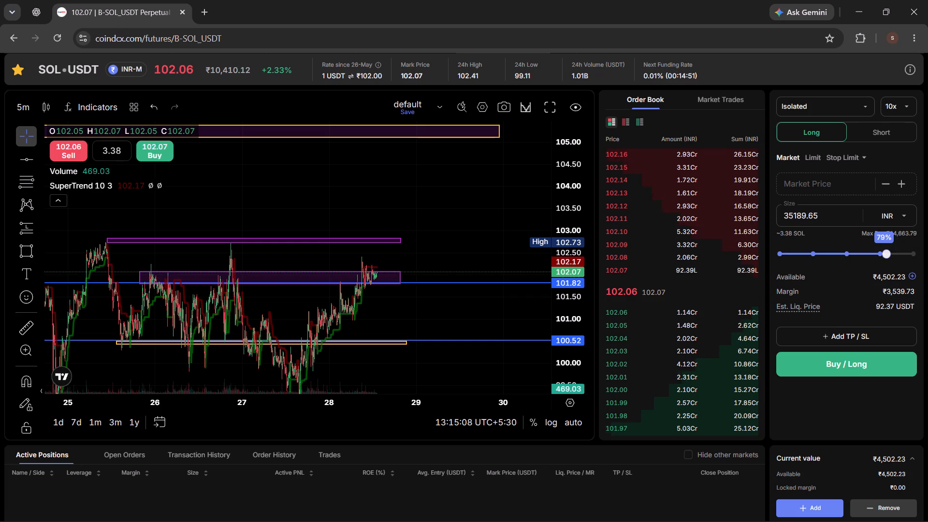
{"action": "left_click_drag", "start_coordinate": [927, 257], "coordinate": [927, 257]}
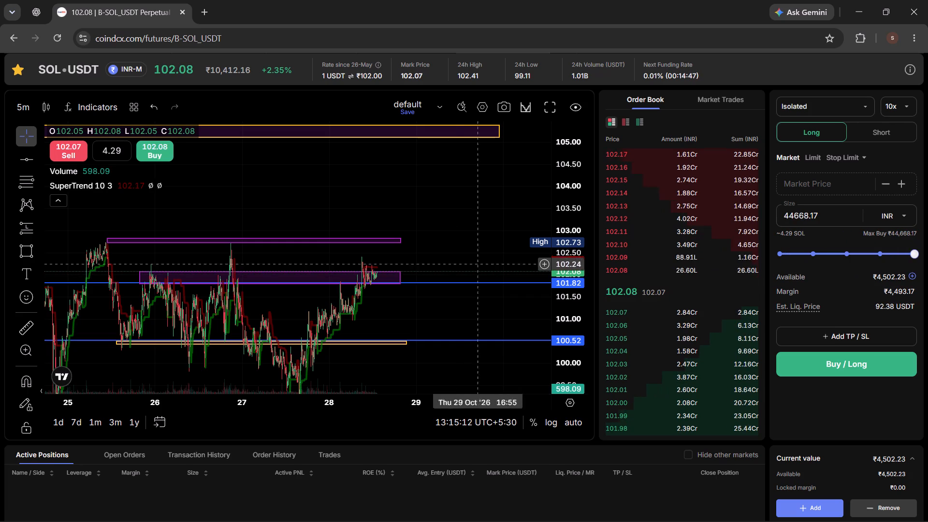
Examine the 5-minute SOL-USDT price action around the marked zones, focusing on the latest candles.
{"action": "scroll", "coordinate": [416, 271], "scroll_direction": "up", "scroll_amount": 5}
{"action": "left_click_drag", "start_coordinate": [333, 313], "coordinate": [427, 311]}
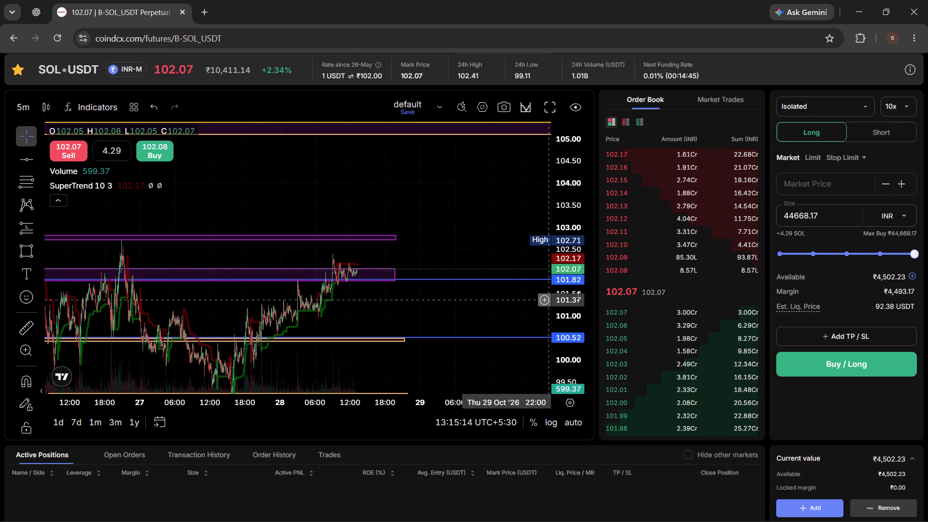
{"action": "left_click_drag", "start_coordinate": [579, 296], "coordinate": [583, 281]}
{"action": "left_click_drag", "start_coordinate": [356, 304], "coordinate": [519, 274]}
{"action": "scroll", "coordinate": [515, 271], "scroll_direction": "down", "scroll_amount": 4}
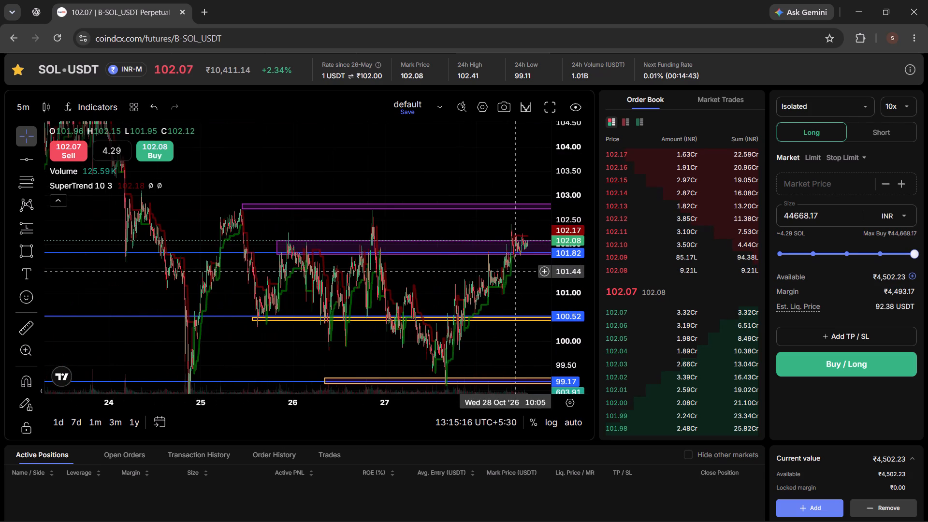
{"action": "left_click_drag", "start_coordinate": [289, 343], "coordinate": [148, 324]}
{"action": "left_click_drag", "start_coordinate": [239, 348], "coordinate": [116, 320]}
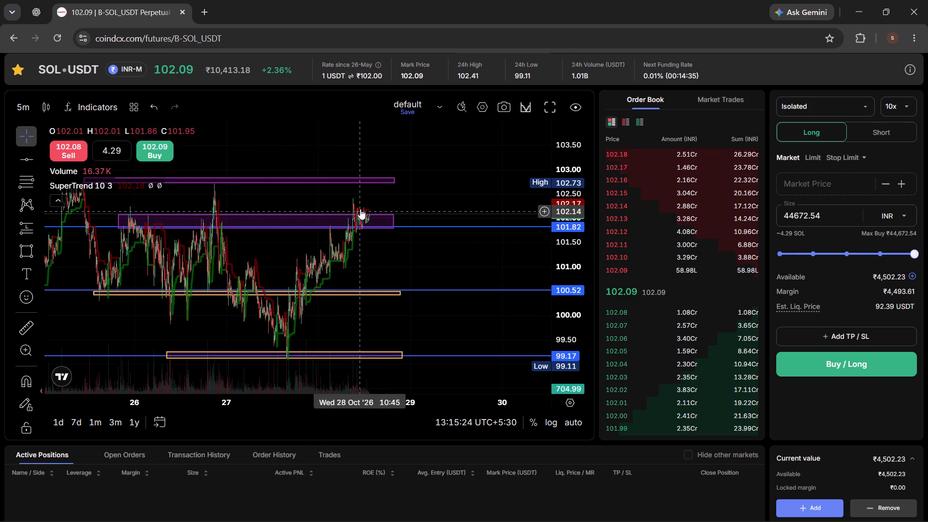
{"action": "scroll", "coordinate": [397, 243], "scroll_direction": "up", "scroll_amount": 8}
{"action": "left_click_drag", "start_coordinate": [280, 256], "coordinate": [491, 287]}
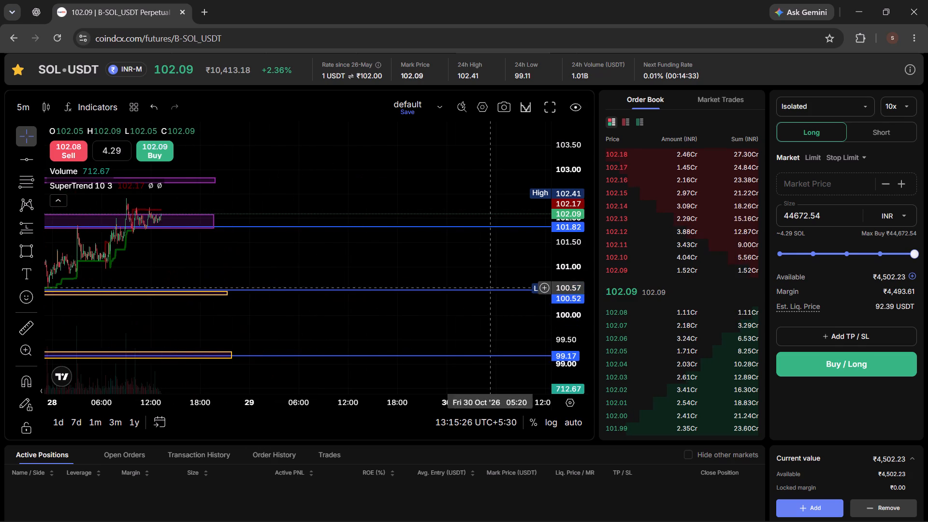
Examine the latest 28 October candles against the purple zone at the 101.82 line and the 100.52 support.
{"action": "left_click_drag", "start_coordinate": [329, 257], "coordinate": [492, 317]}
{"action": "left_click_drag", "start_coordinate": [568, 246], "coordinate": [544, 46]}
{"action": "left_click_drag", "start_coordinate": [313, 221], "coordinate": [444, 278]}
{"action": "scroll", "coordinate": [415, 317], "scroll_direction": "up", "scroll_amount": 8}
{"action": "left_click_drag", "start_coordinate": [190, 321], "coordinate": [515, 301]}
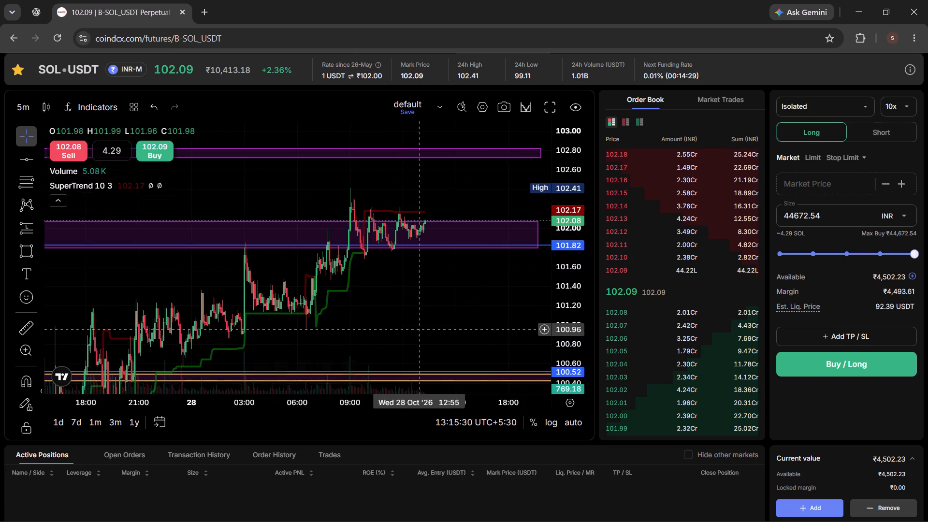
{"action": "left_click_drag", "start_coordinate": [415, 330], "coordinate": [423, 285]}
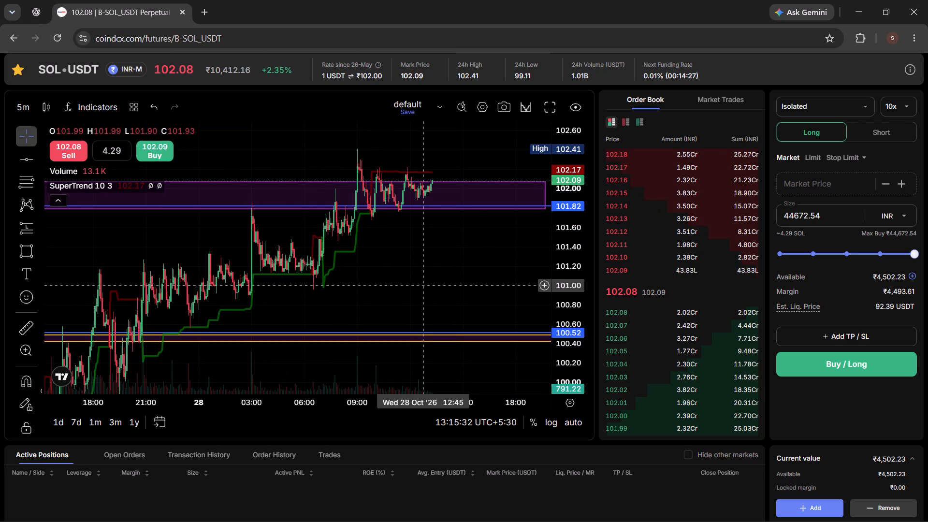
{"action": "scroll", "coordinate": [431, 302], "scroll_direction": "down", "scroll_amount": 1}
{"action": "left_click_drag", "start_coordinate": [431, 302], "coordinate": [423, 262]}
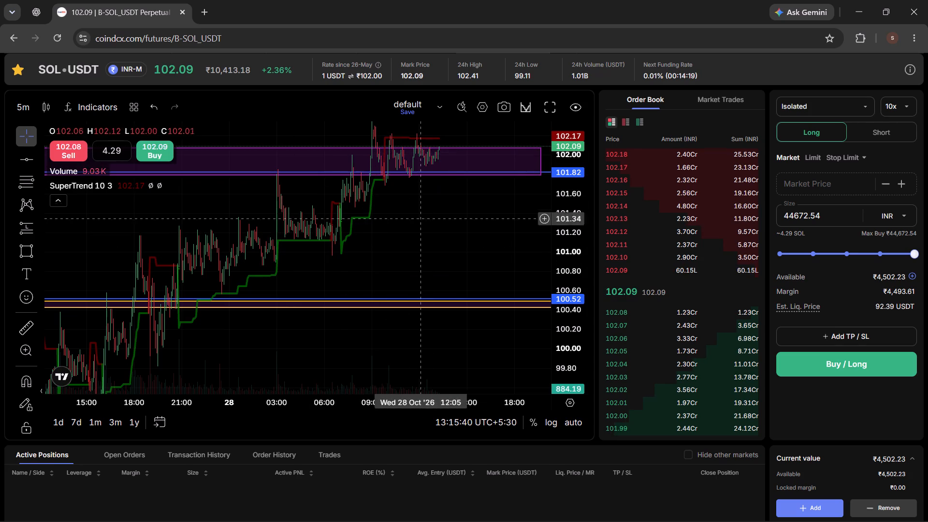
{"action": "left_click_drag", "start_coordinate": [427, 212], "coordinate": [379, 345]}
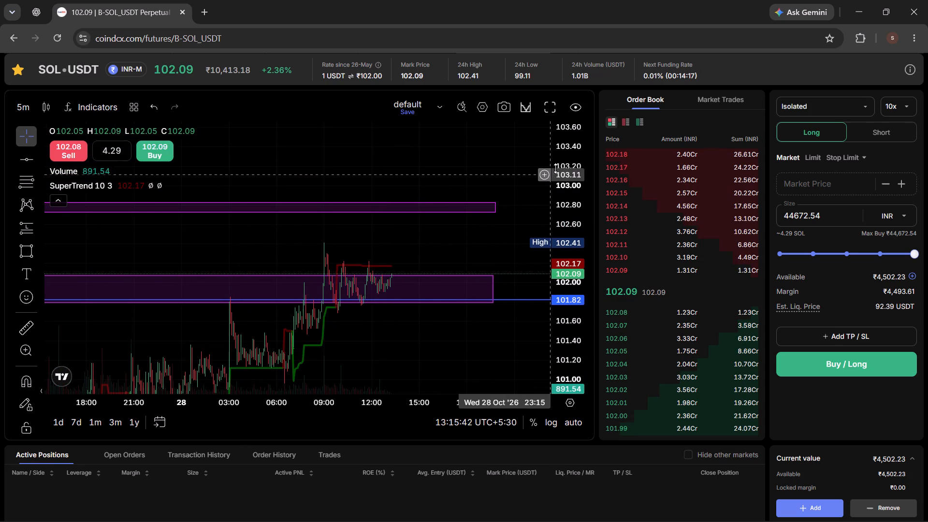
Compare the current SOL-USDT price action with the 26 to 28 October swings between the marked zones.
{"action": "left_click_drag", "start_coordinate": [573, 159], "coordinate": [576, 183]}
{"action": "scroll", "coordinate": [493, 312], "scroll_direction": "down", "scroll_amount": 5}
{"action": "left_click_drag", "start_coordinate": [490, 340], "coordinate": [435, 331]}
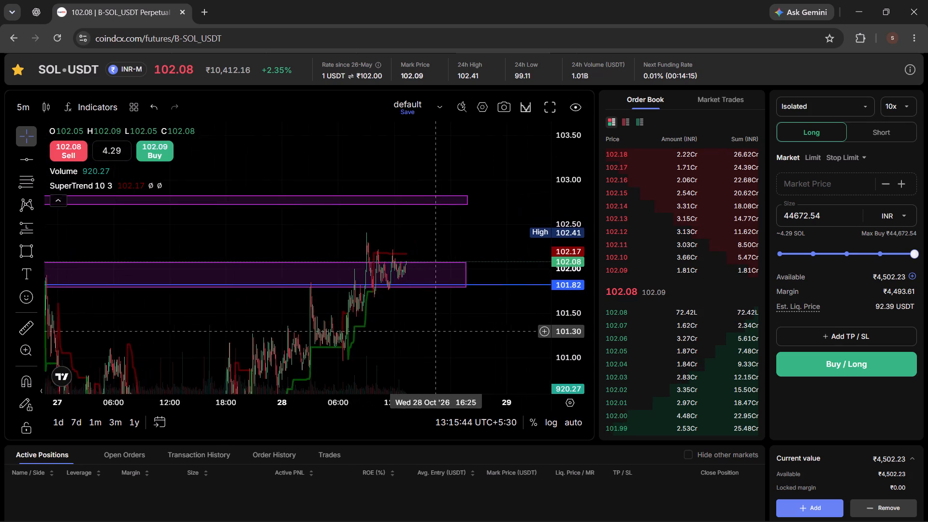
{"action": "left_click_drag", "start_coordinate": [435, 331], "coordinate": [436, 331]}
{"action": "left_click_drag", "start_coordinate": [551, 187], "coordinate": [551, 233]}
{"action": "left_click_drag", "start_coordinate": [424, 315], "coordinate": [502, 290]}
{"action": "left_click_drag", "start_coordinate": [550, 225], "coordinate": [551, 256]}
{"action": "left_click_drag", "start_coordinate": [580, 214], "coordinate": [579, 241]}
{"action": "left_click_drag", "start_coordinate": [487, 338], "coordinate": [476, 320]}
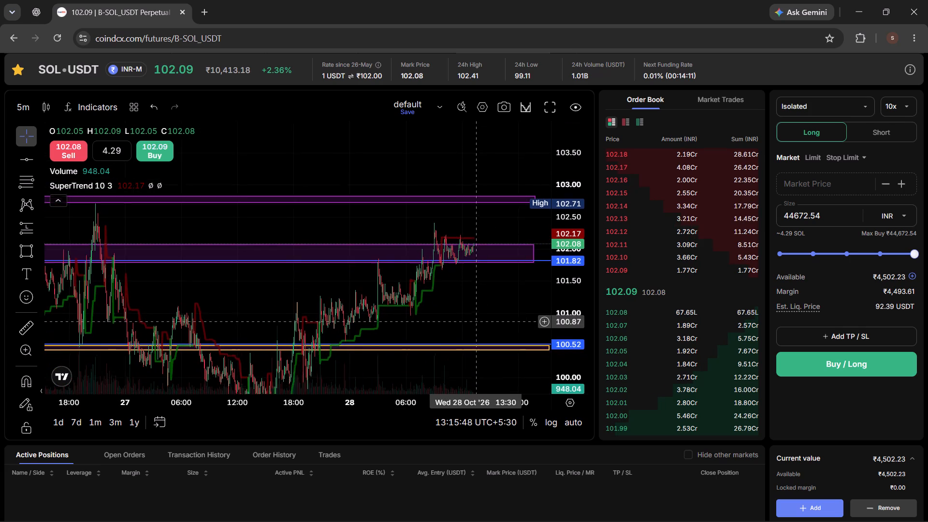
{"action": "left_click_drag", "start_coordinate": [476, 320], "coordinate": [475, 312]}
{"action": "left_click_drag", "start_coordinate": [471, 289], "coordinate": [452, 319]}
{"action": "left_click_drag", "start_coordinate": [444, 297], "coordinate": [420, 297]}
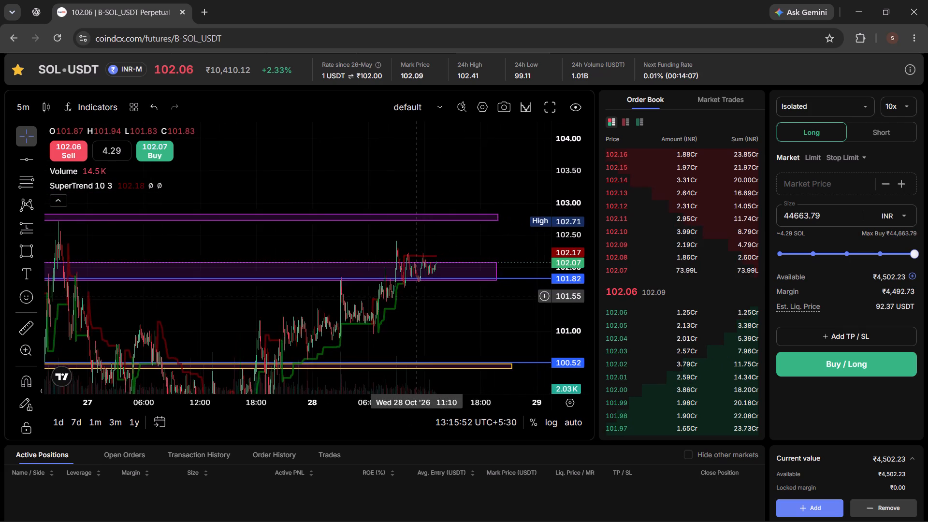
Inspect the latest 5-minute candles between the 101.82 zone and the purple resistance zone just below 103.
{"action": "scroll", "coordinate": [417, 296], "scroll_direction": "up", "scroll_amount": 5}
{"action": "left_click_drag", "start_coordinate": [576, 276], "coordinate": [570, 181]}
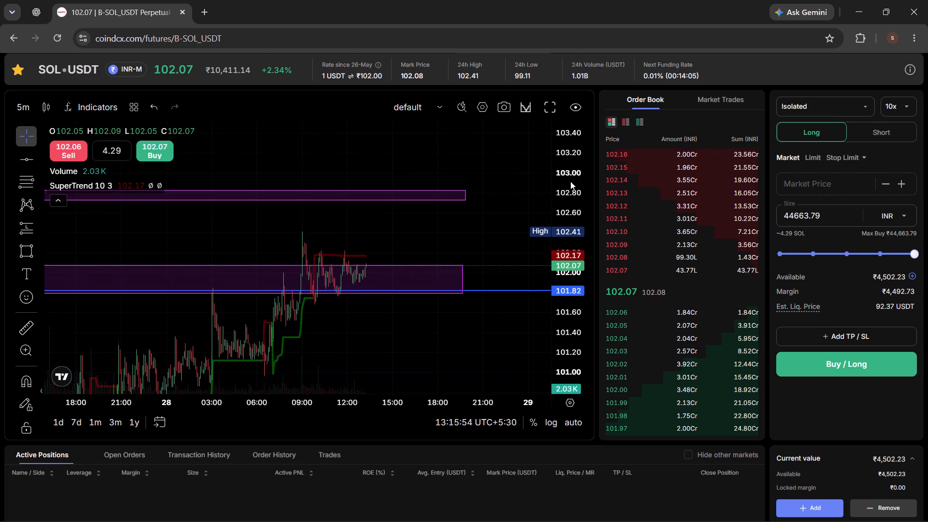
{"action": "left_click_drag", "start_coordinate": [570, 181], "coordinate": [571, 179]}
{"action": "scroll", "coordinate": [406, 342], "scroll_direction": "up", "scroll_amount": 3}
{"action": "left_click_drag", "start_coordinate": [321, 342], "coordinate": [381, 345]}
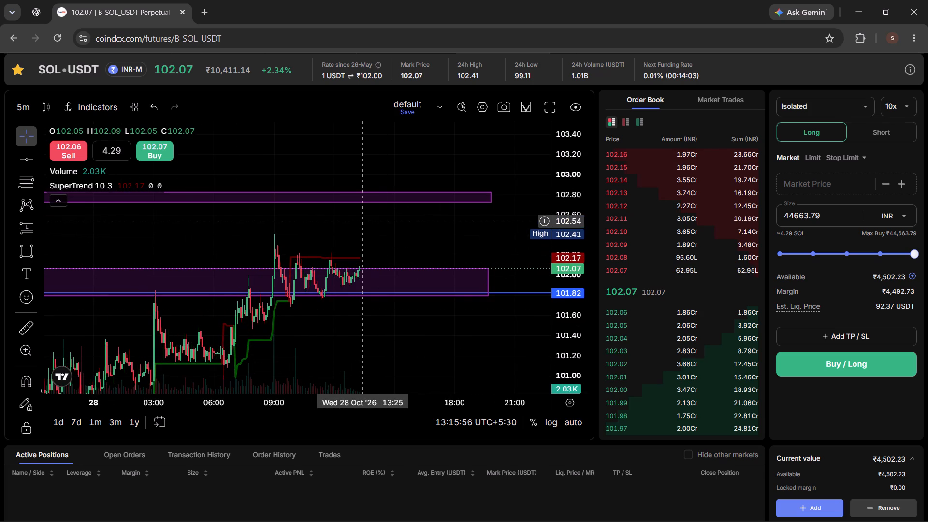
{"action": "left_click_drag", "start_coordinate": [420, 184], "coordinate": [439, 407]}
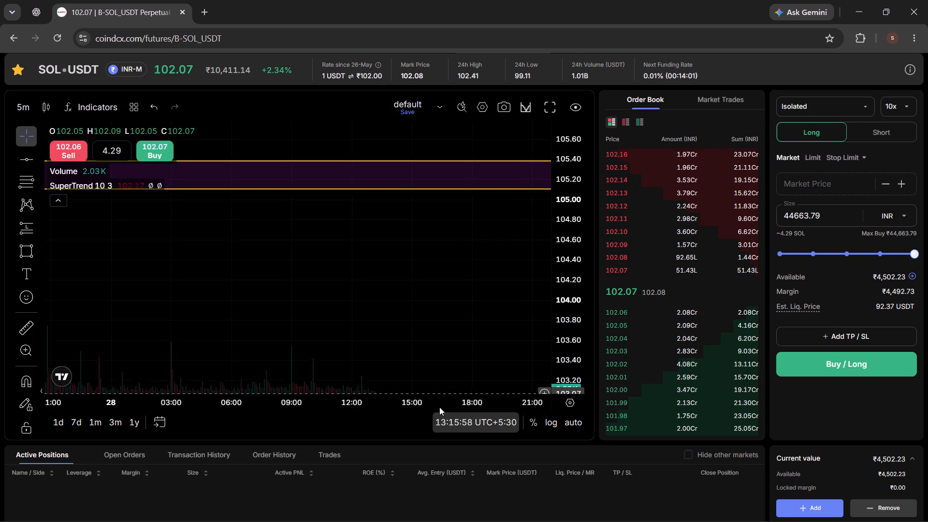
{"action": "left_click_drag", "start_coordinate": [439, 407], "coordinate": [430, 286]}
{"action": "left_click_drag", "start_coordinate": [411, 275], "coordinate": [415, 245]}
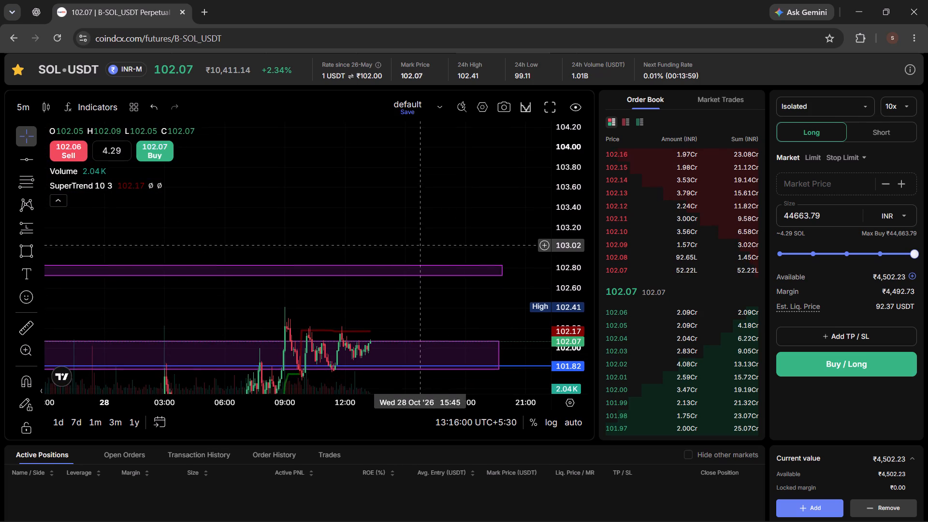
{"action": "left_click_drag", "start_coordinate": [382, 324], "coordinate": [419, 322]}
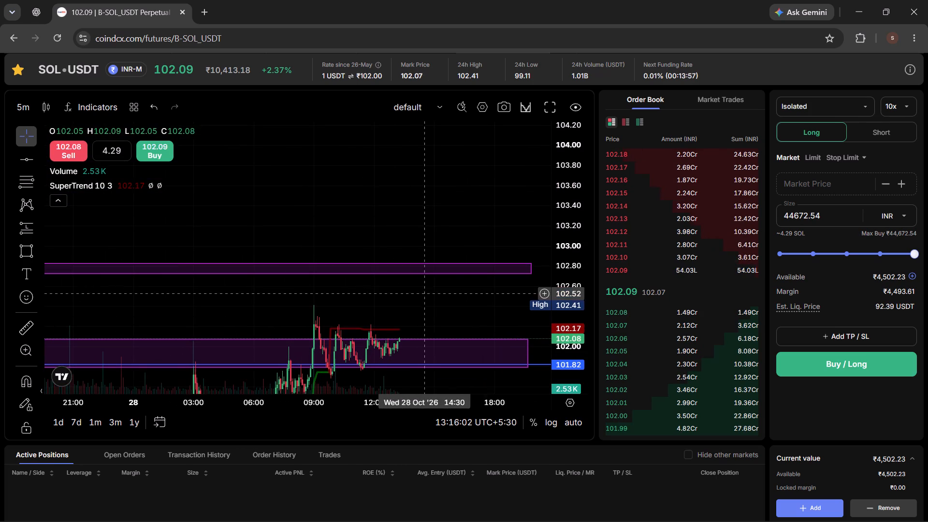
{"action": "left_click_drag", "start_coordinate": [442, 322], "coordinate": [415, 285]}
{"action": "left_click_drag", "start_coordinate": [480, 304], "coordinate": [480, 290]}
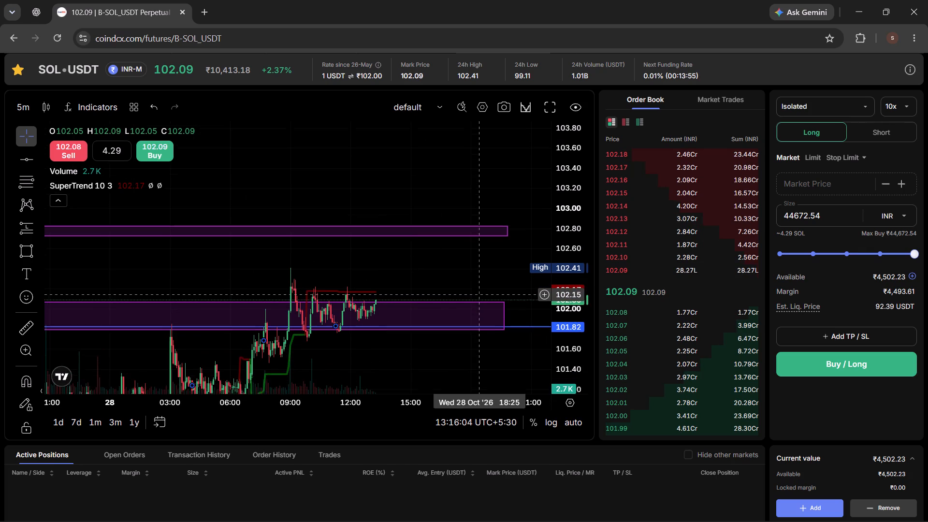
{"action": "left_click_drag", "start_coordinate": [480, 290], "coordinate": [469, 254]}
{"action": "left_click_drag", "start_coordinate": [465, 230], "coordinate": [467, 220]}
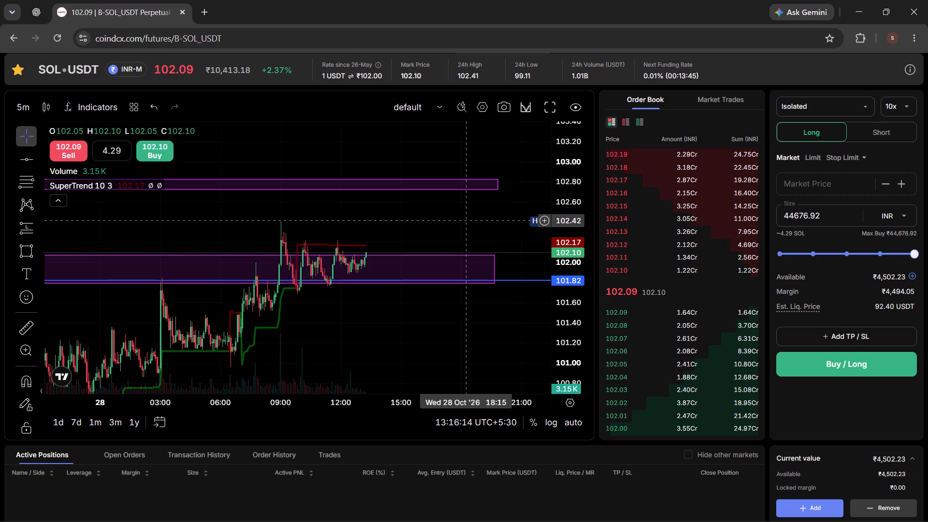
Review the wider price history since 23 October against all marked zones, from the 105 resistance down to the 99.17 support.
{"action": "scroll", "coordinate": [446, 217], "scroll_direction": "down", "scroll_amount": 10}
{"action": "left_click_drag", "start_coordinate": [582, 168], "coordinate": [592, 285]}
{"action": "scroll", "coordinate": [321, 226], "scroll_direction": "down", "scroll_amount": 4}
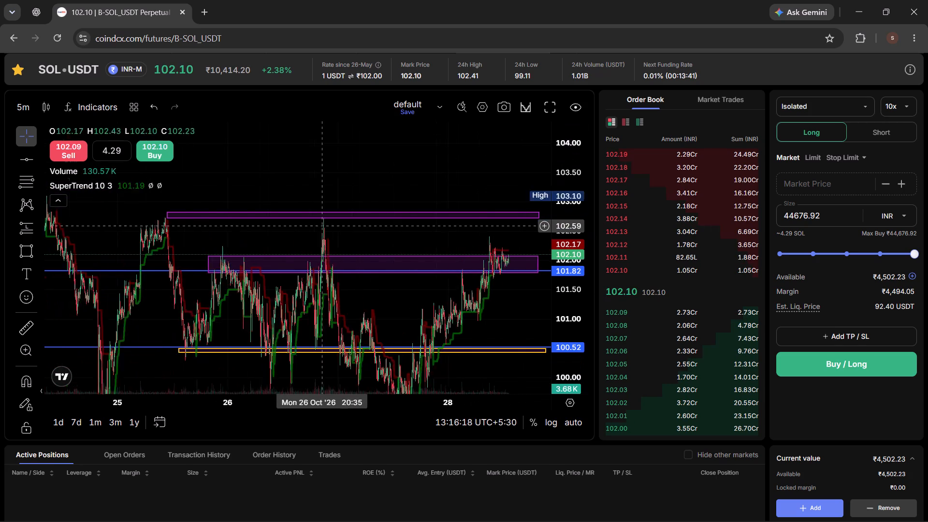
{"action": "scroll", "coordinate": [321, 226], "scroll_direction": "down", "scroll_amount": 7}
{"action": "left_click_drag", "start_coordinate": [297, 160], "coordinate": [352, 284]}
{"action": "left_click_drag", "start_coordinate": [437, 240], "coordinate": [420, 244]}
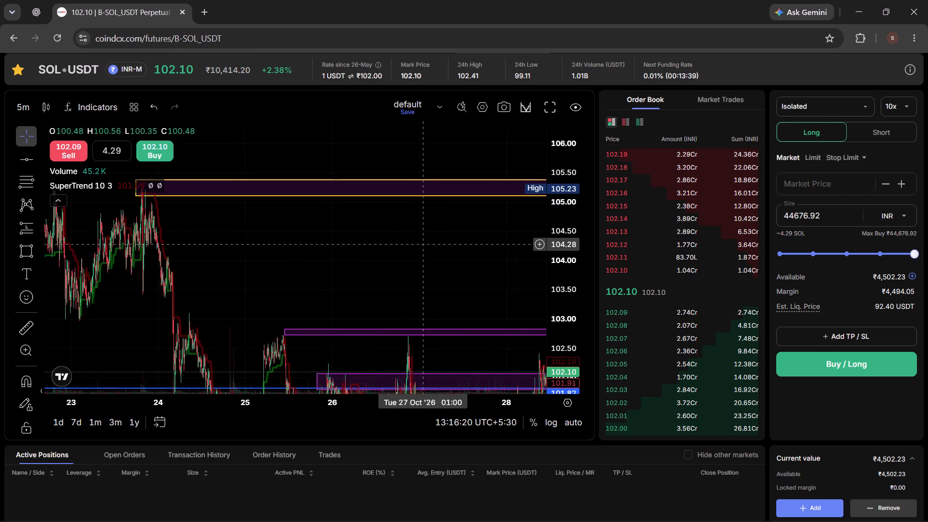
{"action": "left_click_drag", "start_coordinate": [420, 244], "coordinate": [375, 243]}
{"action": "left_click_drag", "start_coordinate": [350, 250], "coordinate": [264, 246]}
{"action": "left_click_drag", "start_coordinate": [241, 261], "coordinate": [255, 200]}
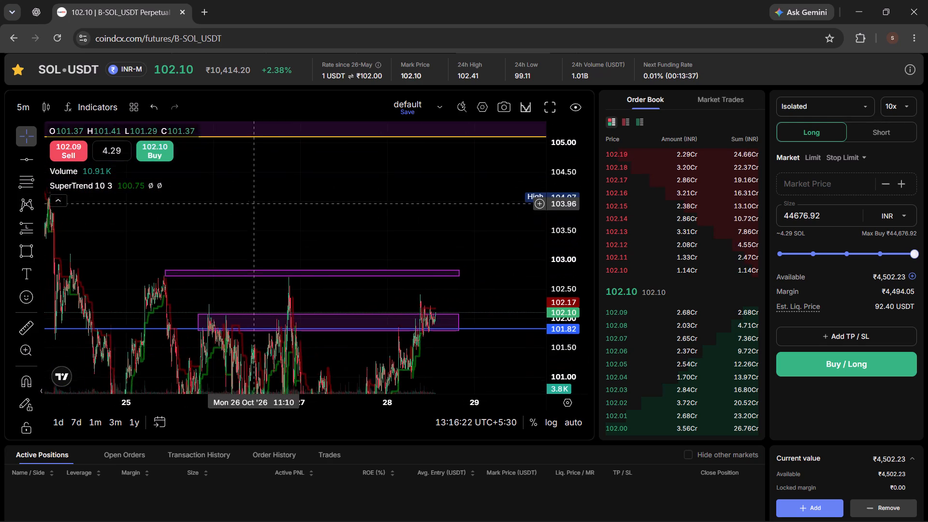
{"action": "left_click_drag", "start_coordinate": [255, 200], "coordinate": [255, 192]}
{"action": "left_click_drag", "start_coordinate": [319, 239], "coordinate": [338, 184]}
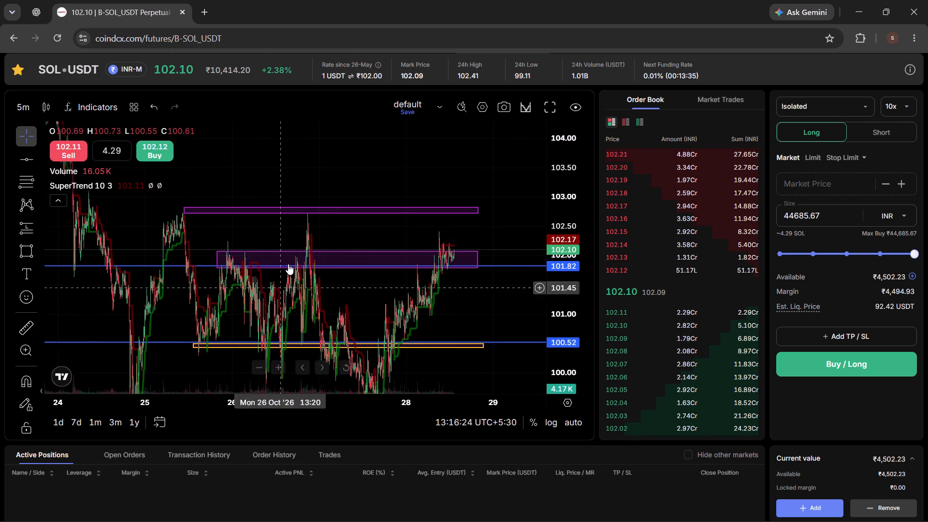
{"action": "left_click_drag", "start_coordinate": [499, 301], "coordinate": [432, 318]}
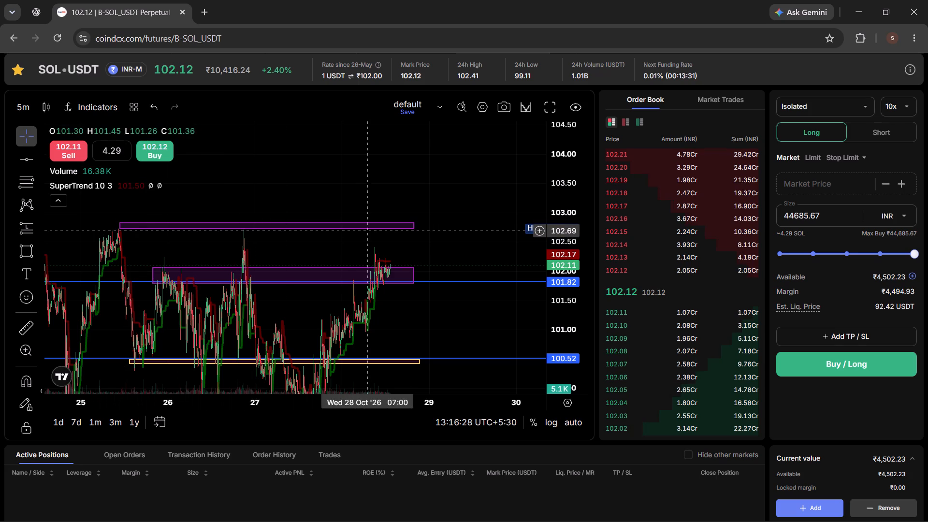
{"action": "left_click_drag", "start_coordinate": [498, 245], "coordinate": [477, 202]}
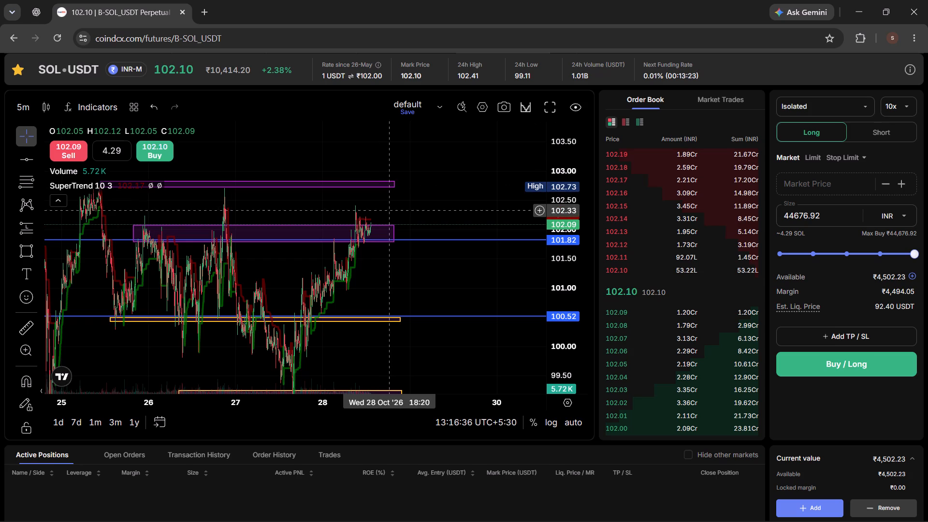
{"action": "left_click_drag", "start_coordinate": [456, 329], "coordinate": [446, 255]}
{"action": "left_click_drag", "start_coordinate": [452, 341], "coordinate": [443, 289]}
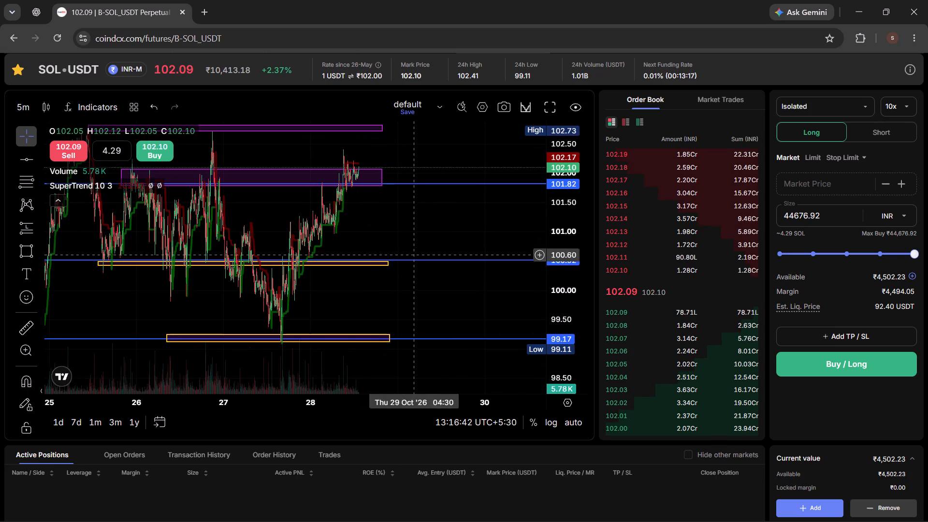
{"action": "left_click_drag", "start_coordinate": [451, 317], "coordinate": [449, 400]}
{"action": "left_click_drag", "start_coordinate": [406, 153], "coordinate": [437, 294]}
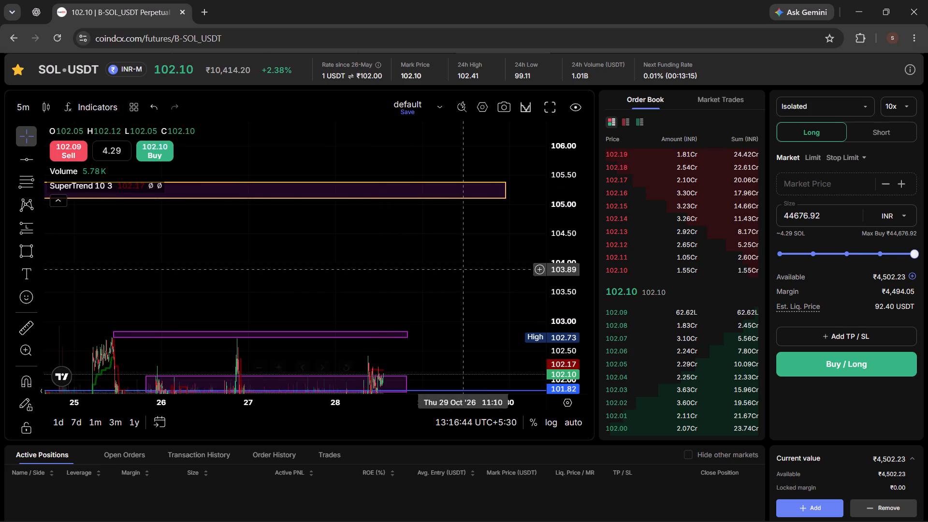
{"action": "left_click_drag", "start_coordinate": [500, 309], "coordinate": [445, 175]}
Examine the most recent 28 October candles up close around the 101.82 zone and the resistance zone above it.
{"action": "scroll", "coordinate": [394, 263], "scroll_direction": "up", "scroll_amount": 4}
{"action": "left_click_drag", "start_coordinate": [342, 304], "coordinate": [424, 304]}
{"action": "scroll", "coordinate": [415, 293], "scroll_direction": "up", "scroll_amount": 4}
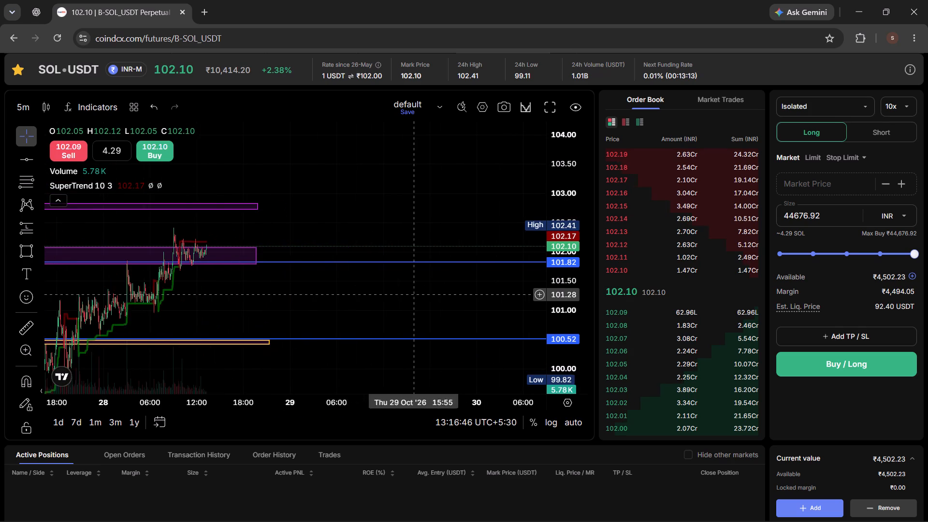
{"action": "left_click_drag", "start_coordinate": [305, 302], "coordinate": [433, 320]}
{"action": "scroll", "coordinate": [414, 290], "scroll_direction": "up", "scroll_amount": 4}
{"action": "left_click_drag", "start_coordinate": [366, 243], "coordinate": [464, 245]}
{"action": "left_click_drag", "start_coordinate": [578, 282], "coordinate": [574, 270]}
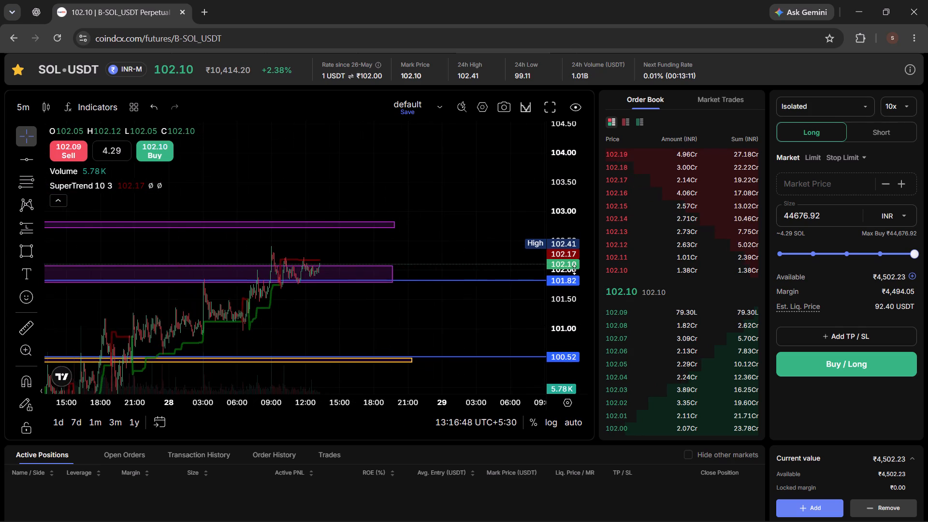
{"action": "left_click_drag", "start_coordinate": [574, 270], "coordinate": [572, 119]}
{"action": "scroll", "coordinate": [426, 210], "scroll_direction": "up", "scroll_amount": 5}
{"action": "left_click_drag", "start_coordinate": [330, 352], "coordinate": [450, 355]}
{"action": "scroll", "coordinate": [461, 308], "scroll_direction": "up", "scroll_amount": 3}
{"action": "left_click_drag", "start_coordinate": [377, 240], "coordinate": [471, 247]}
{"action": "left_click_drag", "start_coordinate": [471, 247], "coordinate": [505, 184]}
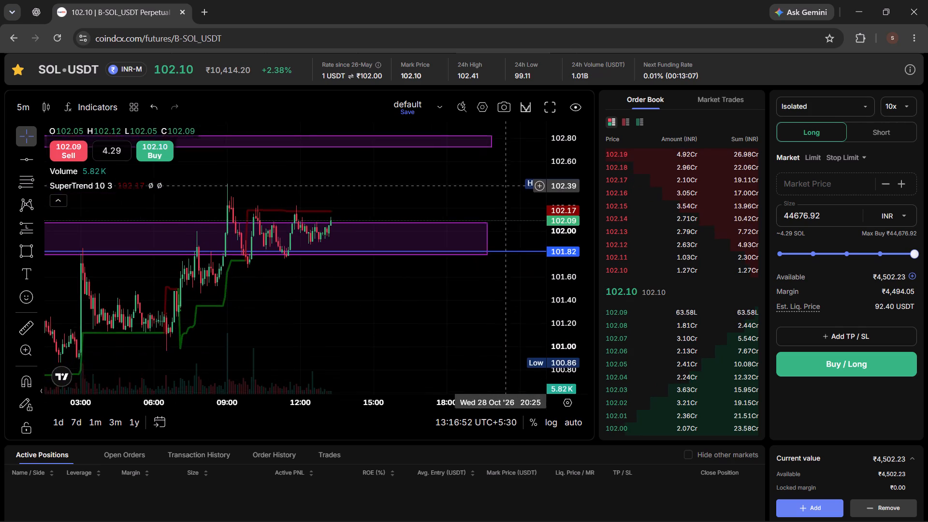
{"action": "left_click_drag", "start_coordinate": [505, 184], "coordinate": [489, 231]}
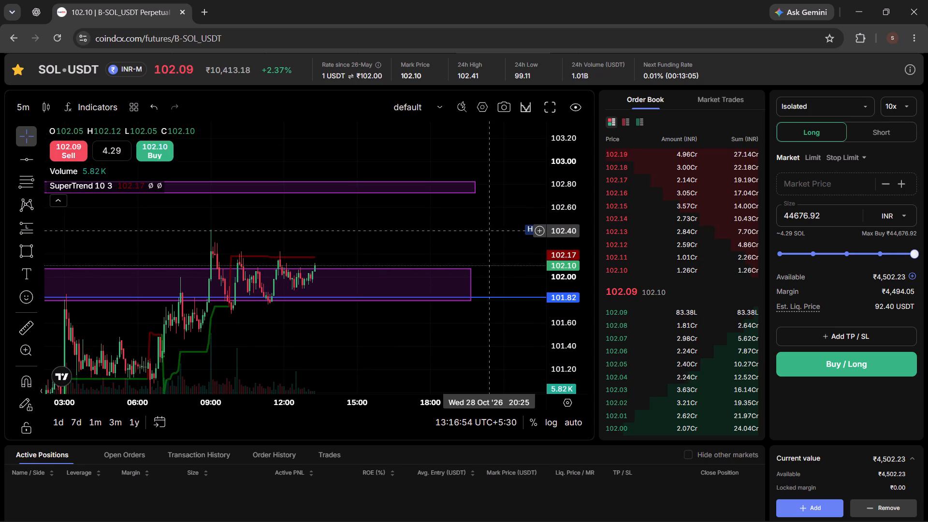
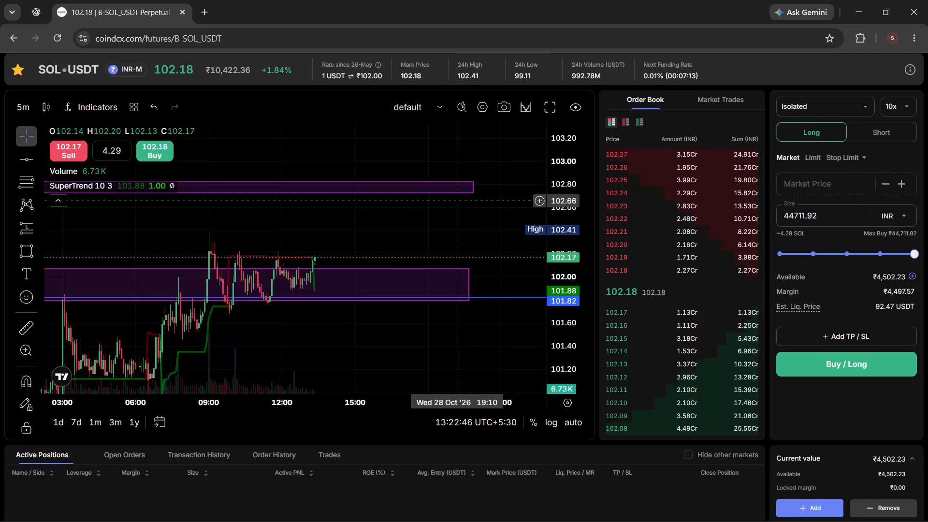
Draw a rising trend line under the 28 October lows, from about 101.67 at 09:50 to 101.96 near 14:10.
{"action": "left_click_drag", "start_coordinate": [500, 202], "coordinate": [504, 215]}
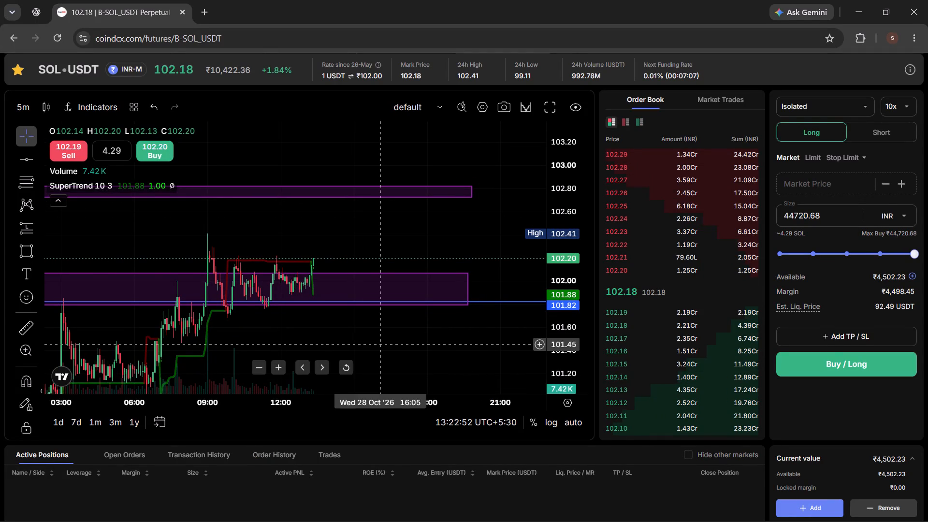
{"action": "left_click", "coordinate": [23, 252]}
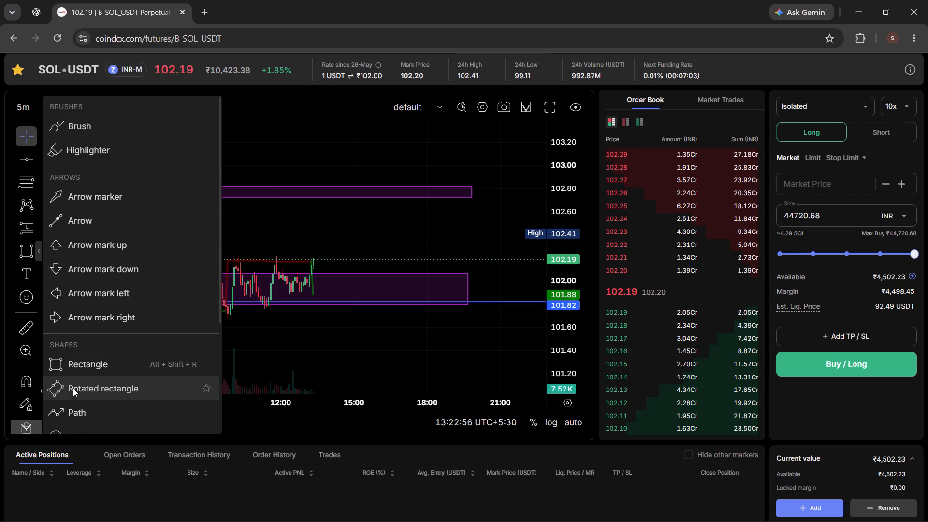
{"action": "left_click", "coordinate": [25, 151]}
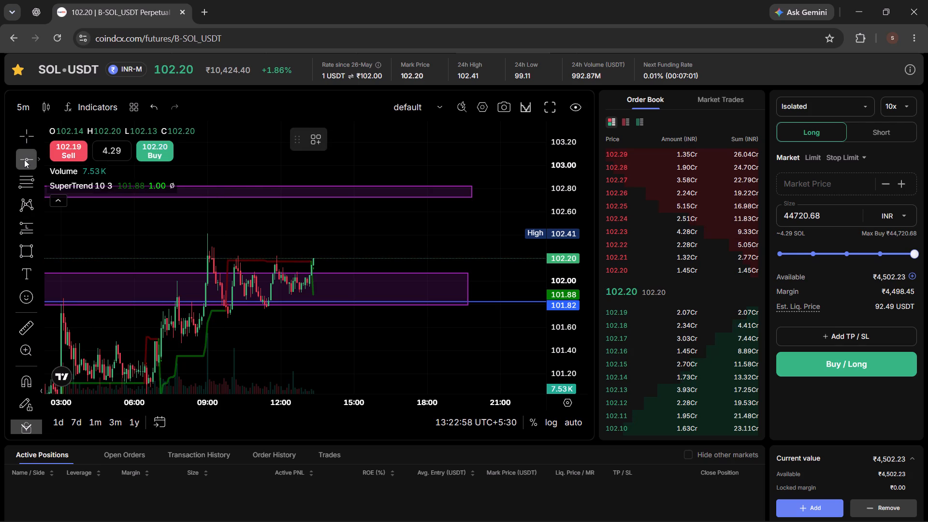
{"action": "left_click", "coordinate": [24, 159]}
{"action": "left_click", "coordinate": [85, 129]}
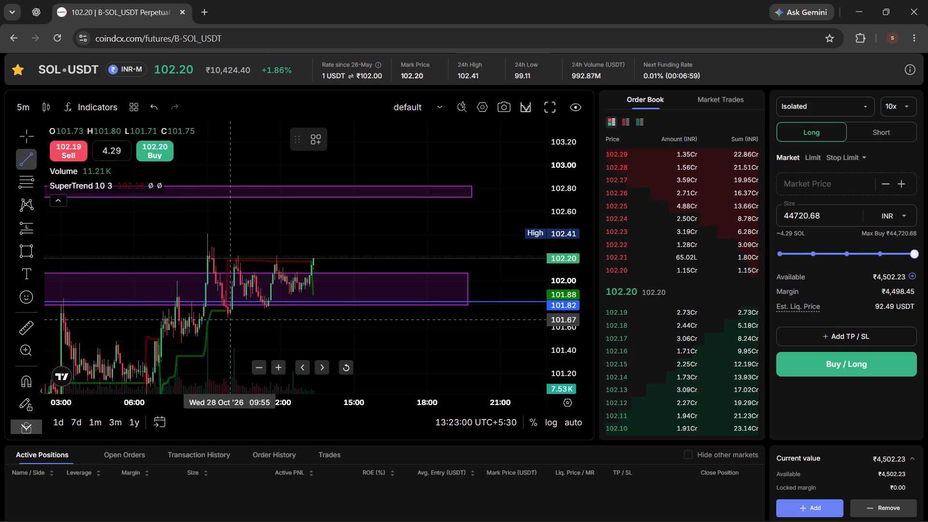
{"action": "left_click_drag", "start_coordinate": [229, 319], "coordinate": [338, 286]}
{"action": "left_click", "coordinate": [338, 286]}
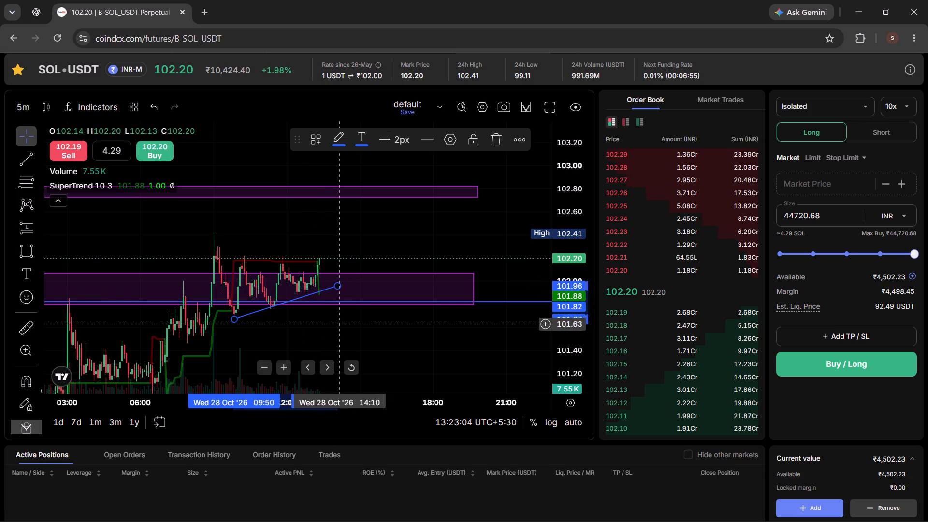
{"action": "left_click", "coordinate": [339, 326]}
{"action": "left_click_drag", "start_coordinate": [382, 332], "coordinate": [370, 336]}
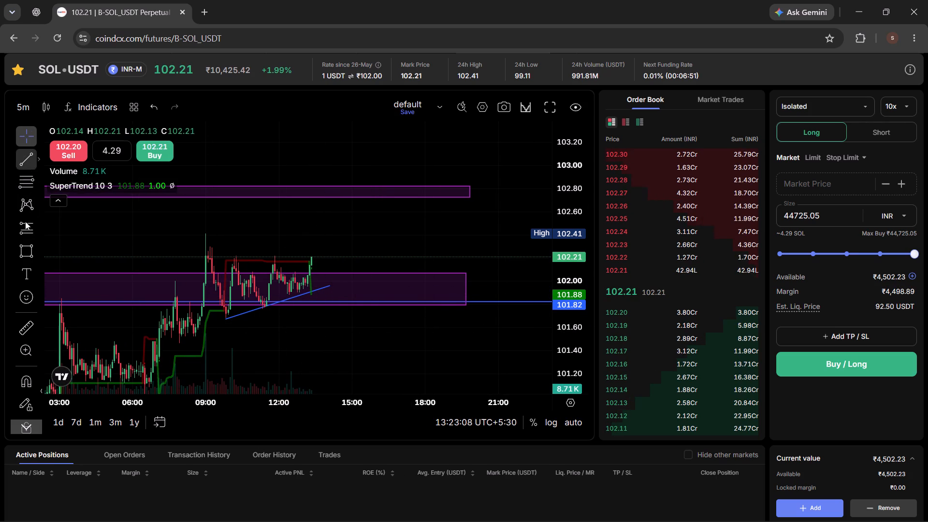
Mark a thin rectangular resistance zone from about 102.20 to 102.24 over the recent highs, starting at 10:05 on 28 October.
{"action": "left_click", "coordinate": [21, 246]}
{"action": "left_click", "coordinate": [70, 358]}
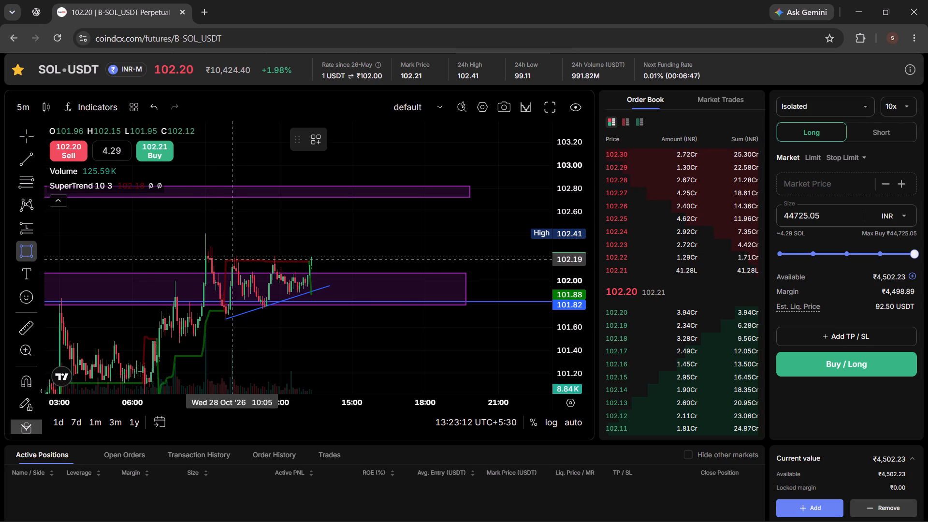
{"action": "left_click_drag", "start_coordinate": [232, 257], "coordinate": [369, 255]}
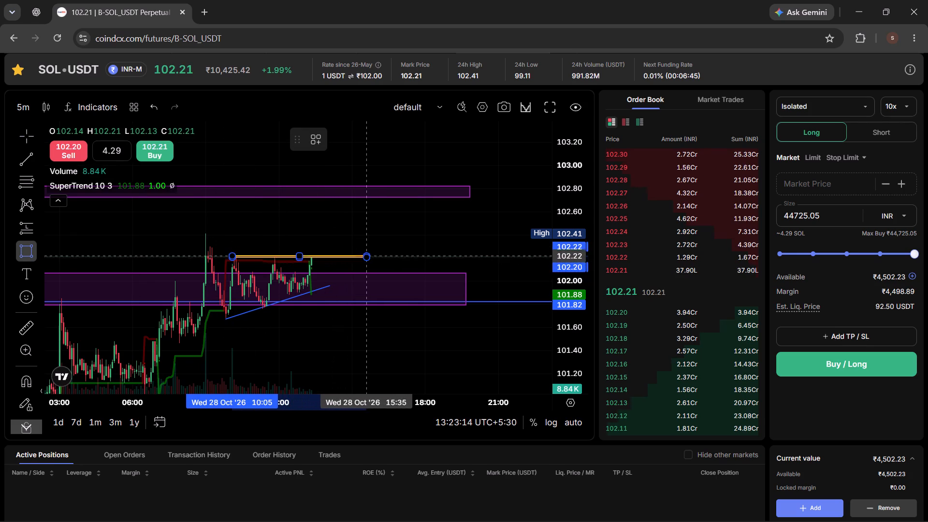
{"action": "left_click_drag", "start_coordinate": [369, 255], "coordinate": [378, 254]}
{"action": "left_click", "coordinate": [378, 254]}
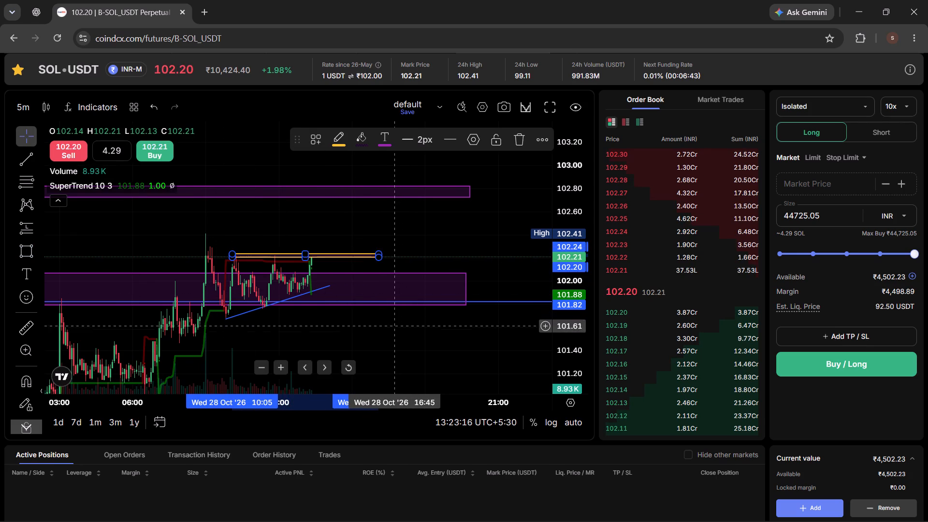
{"action": "left_click", "coordinate": [390, 338]}
{"action": "left_click_drag", "start_coordinate": [419, 362], "coordinate": [383, 366]}
Examine the 28 October candles between the rising trend line, the thin zone near 102.22 and the purple resistance zone near 102.80.
{"action": "left_click_drag", "start_coordinate": [456, 243], "coordinate": [476, 293]}
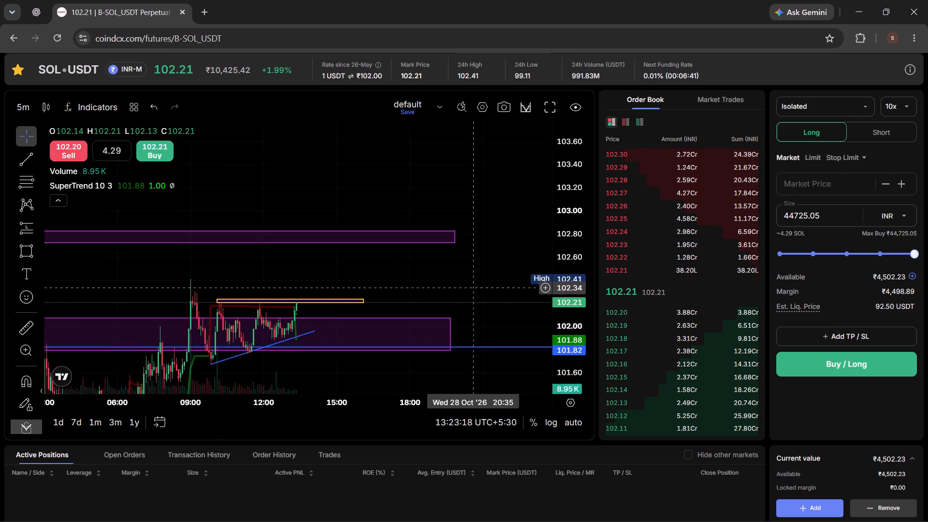
{"action": "left_click_drag", "start_coordinate": [476, 293], "coordinate": [481, 301]}
{"action": "left_click_drag", "start_coordinate": [574, 279], "coordinate": [578, 208]}
{"action": "scroll", "coordinate": [462, 329], "scroll_direction": "down", "scroll_amount": 4}
{"action": "left_click_drag", "start_coordinate": [476, 333], "coordinate": [442, 227]}
{"action": "scroll", "coordinate": [410, 314], "scroll_direction": "up", "scroll_amount": 11}
{"action": "left_click_drag", "start_coordinate": [256, 376], "coordinate": [477, 373]}
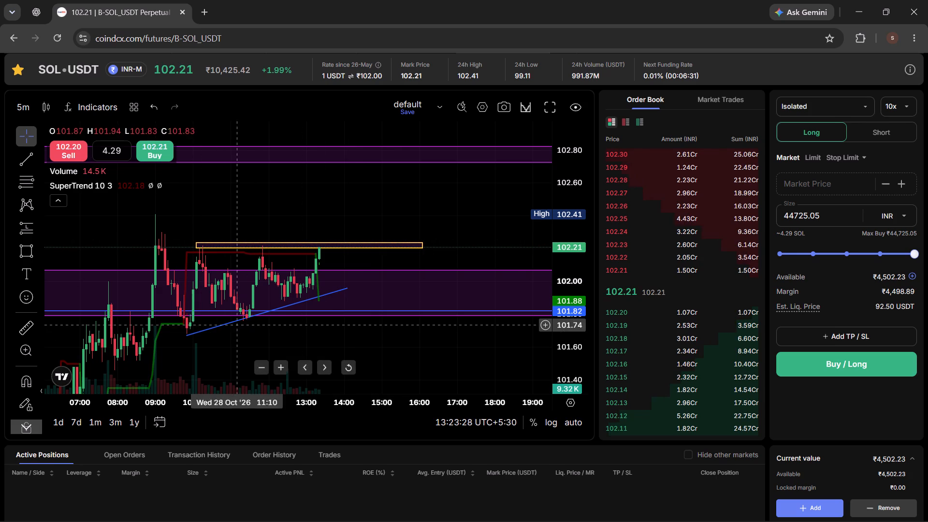
{"action": "left_click_drag", "start_coordinate": [421, 202], "coordinate": [445, 268]}
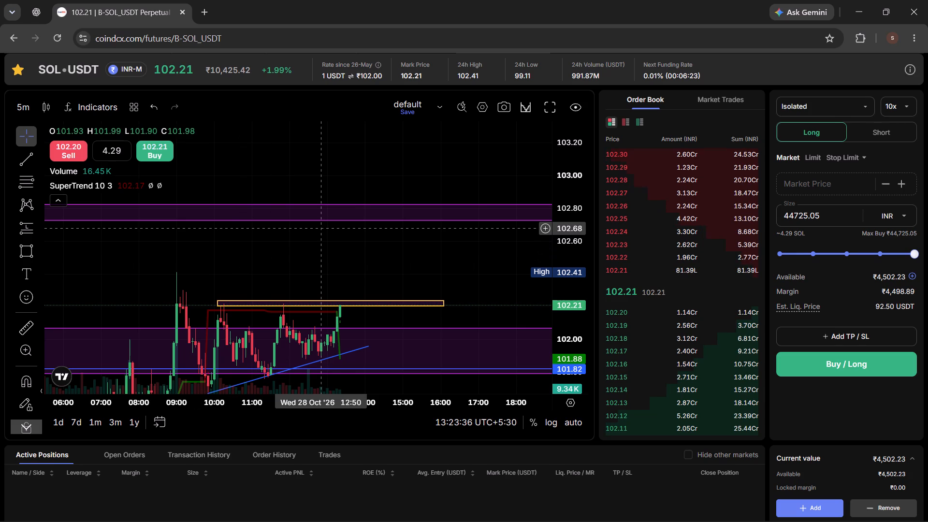
{"action": "scroll", "coordinate": [338, 302], "scroll_direction": "up", "scroll_amount": 4}
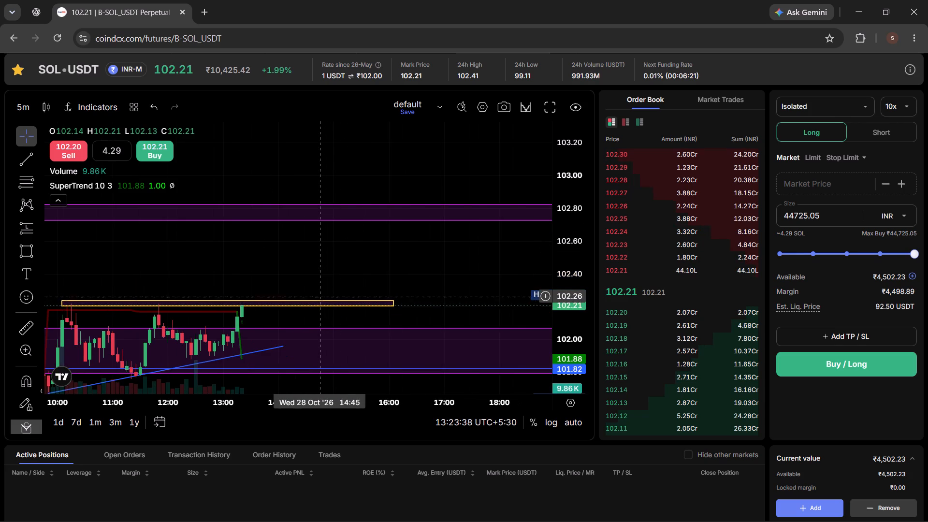
{"action": "left_click_drag", "start_coordinate": [321, 288], "coordinate": [369, 280]}
{"action": "left_click_drag", "start_coordinate": [566, 257], "coordinate": [569, 194]}
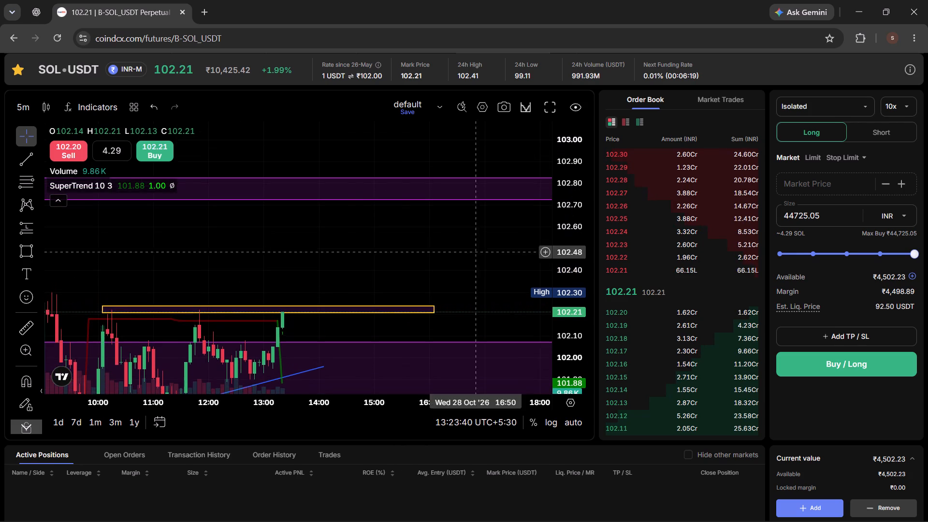
{"action": "left_click_drag", "start_coordinate": [358, 271], "coordinate": [386, 233]}
{"action": "scroll", "coordinate": [375, 244], "scroll_direction": "up", "scroll_amount": 3}
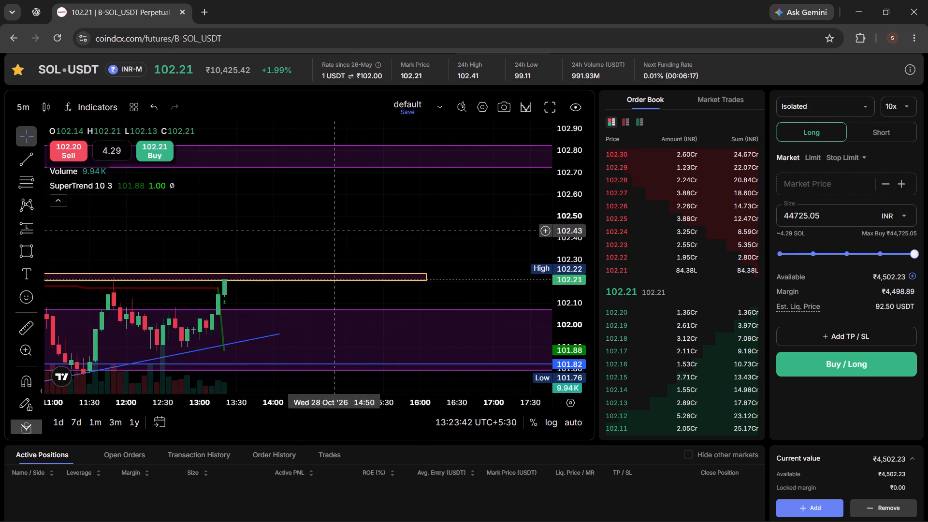
{"action": "left_click_drag", "start_coordinate": [317, 222], "coordinate": [375, 208]}
{"action": "scroll", "coordinate": [375, 208], "scroll_direction": "down", "scroll_amount": 2}
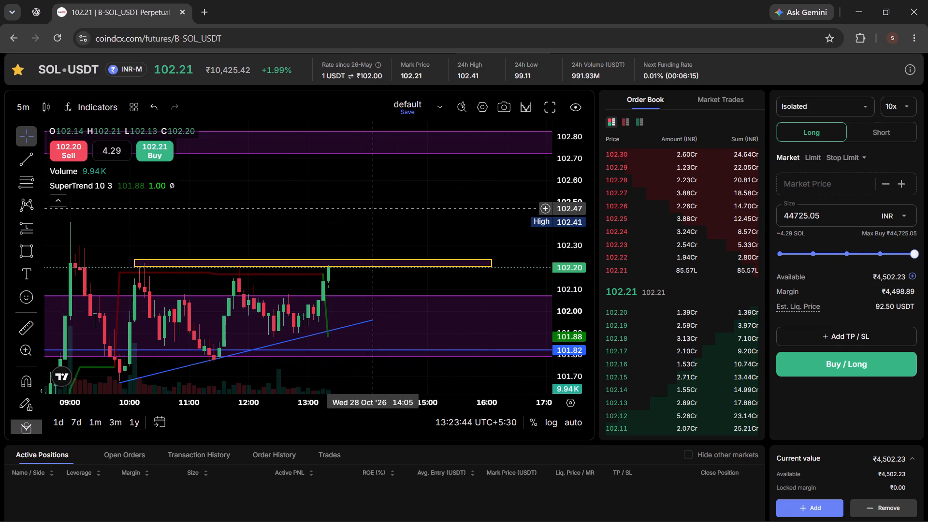
{"action": "left_click_drag", "start_coordinate": [386, 196], "coordinate": [375, 220]}
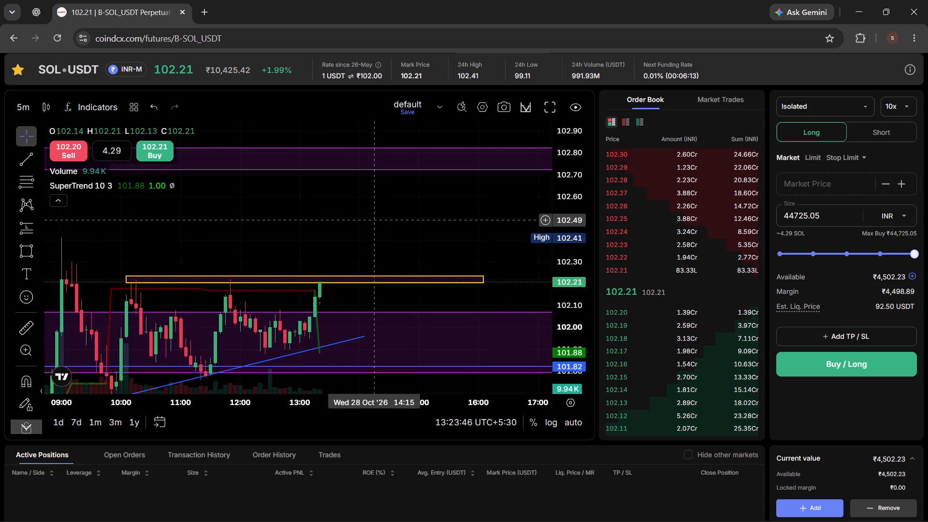
{"action": "left_click_drag", "start_coordinate": [374, 214], "coordinate": [415, 219]}
{"action": "scroll", "coordinate": [415, 219], "scroll_direction": "down", "scroll_amount": 1}
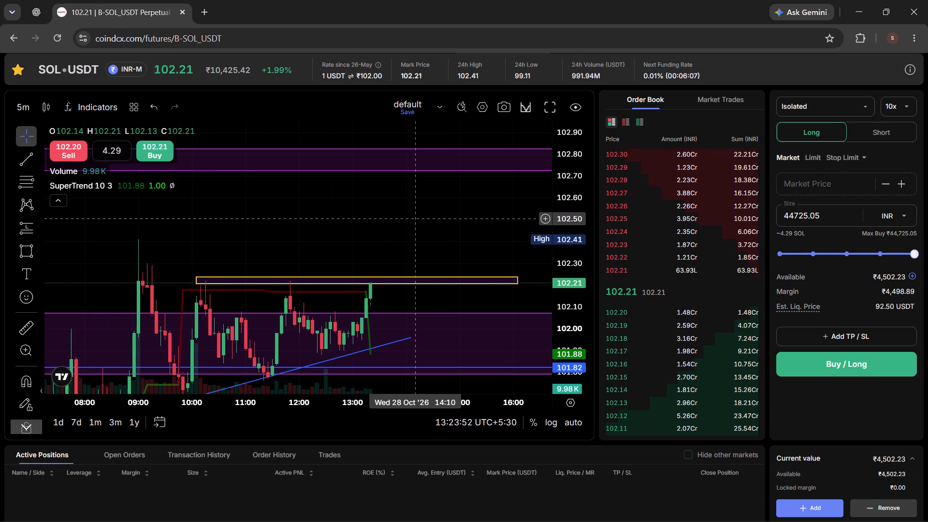
{"action": "scroll", "coordinate": [415, 219], "scroll_direction": "down", "scroll_amount": 1}
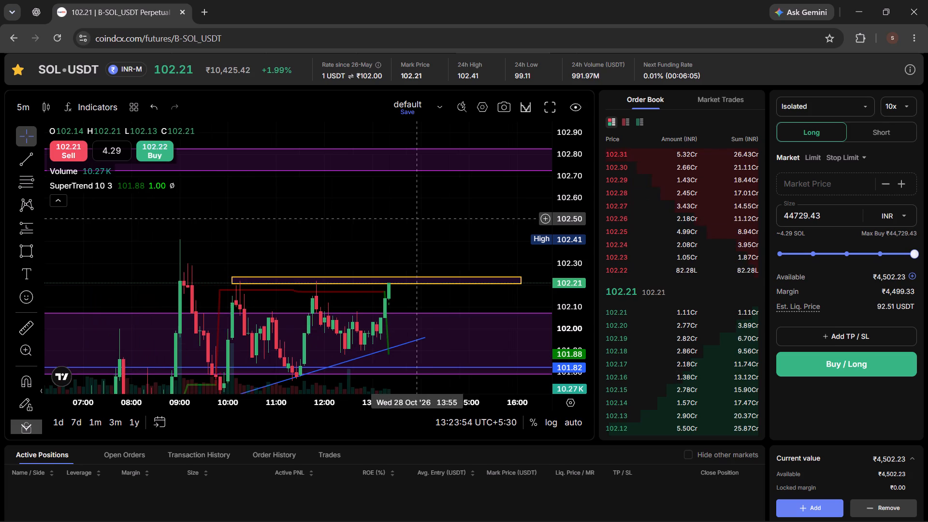
Draw a zigzag path through the alternating swing highs and lows, from about 102.23 at 09:10 to about 102.19 at 13:25.
{"action": "left_click_drag", "start_coordinate": [436, 220], "coordinate": [436, 188]}
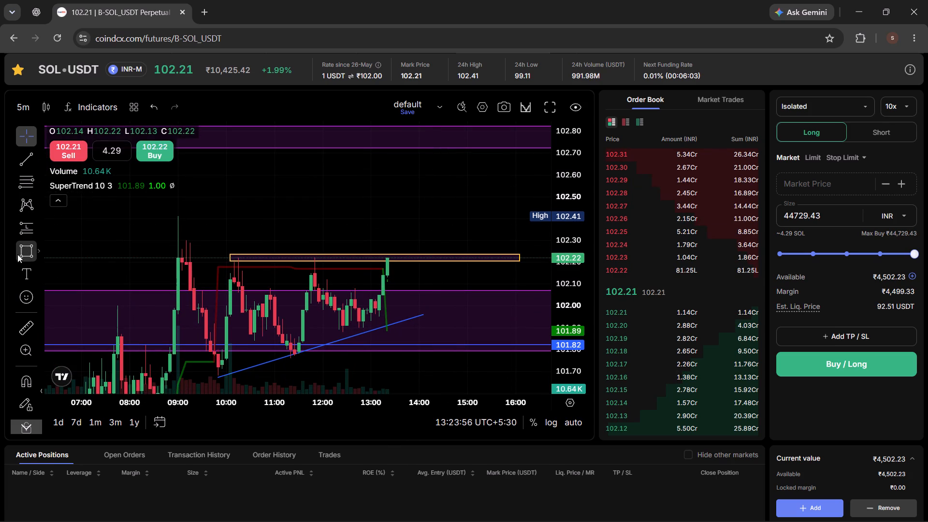
{"action": "left_click", "coordinate": [23, 246]}
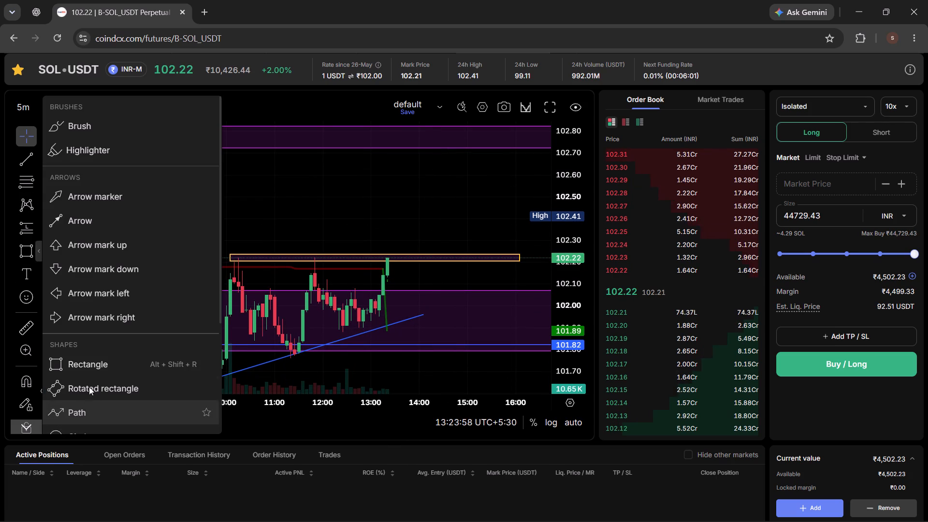
{"action": "scroll", "coordinate": [90, 382], "scroll_direction": "down", "scroll_amount": 2}
{"action": "left_click", "coordinate": [87, 362]}
{"action": "left_click", "coordinate": [184, 256]}
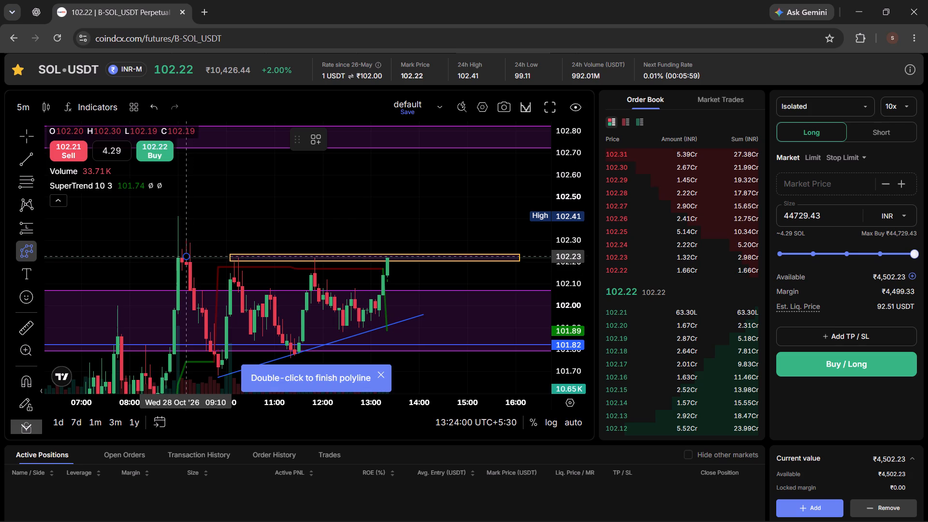
{"action": "left_click", "coordinate": [227, 382]}
{"action": "left_click", "coordinate": [233, 262]}
{"action": "left_click", "coordinate": [295, 357]}
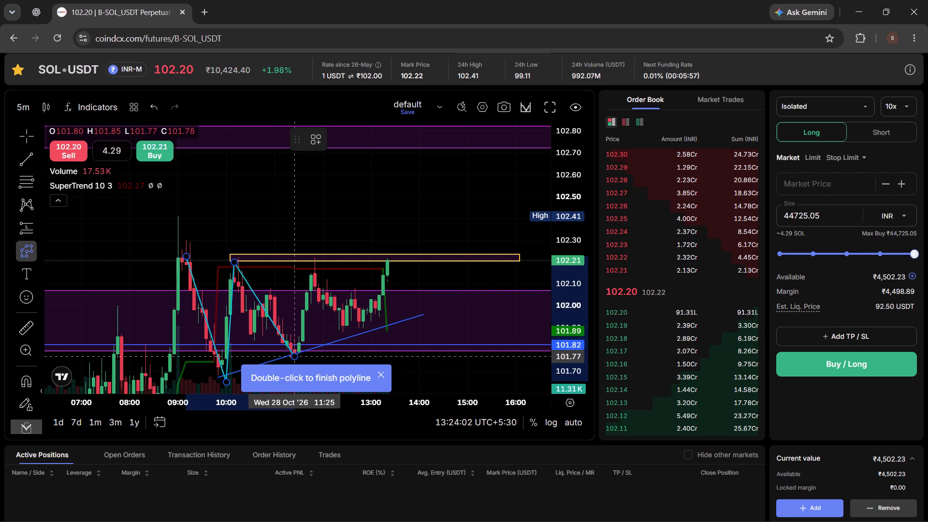
{"action": "left_click", "coordinate": [314, 268]}
{"action": "left_click", "coordinate": [377, 325]}
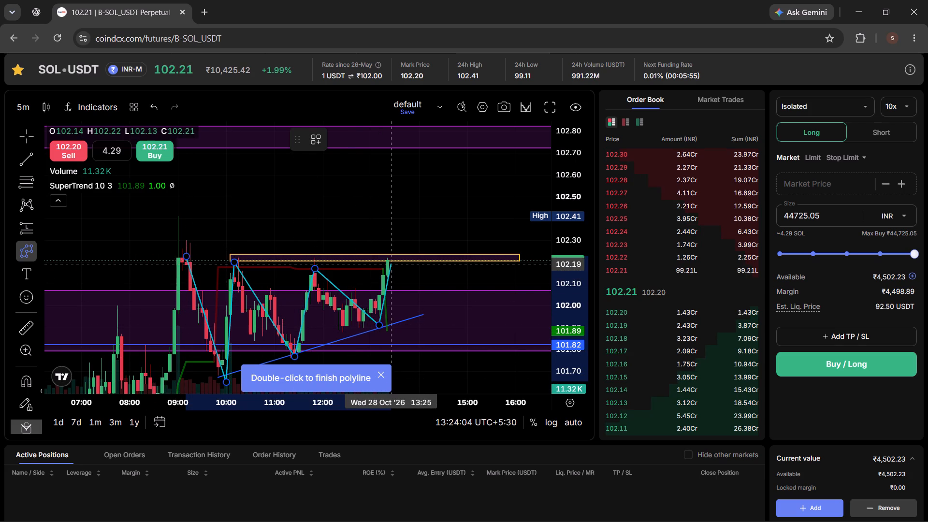
{"action": "left_click", "coordinate": [389, 263]}
{"action": "left_click", "coordinate": [391, 262]}
{"action": "left_click", "coordinate": [476, 221]}
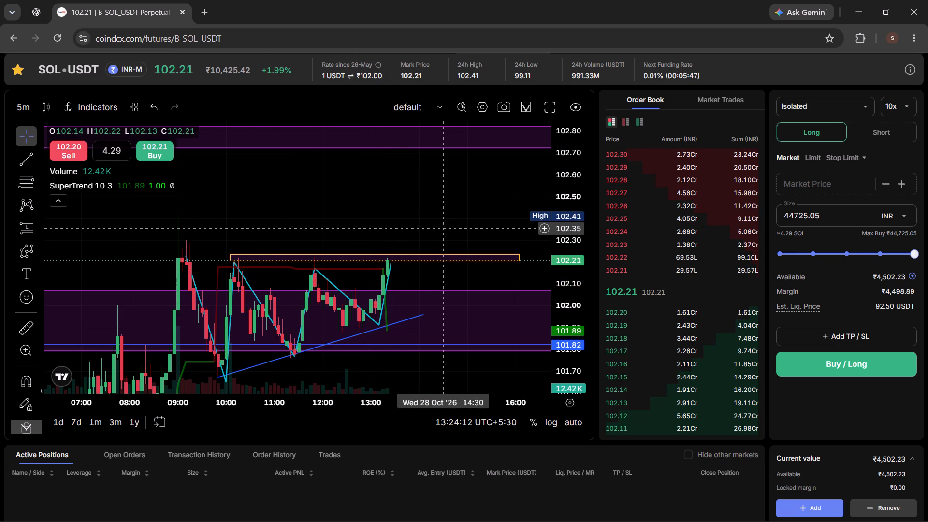
{"action": "scroll", "coordinate": [445, 229], "scroll_direction": "up", "scroll_amount": 1}
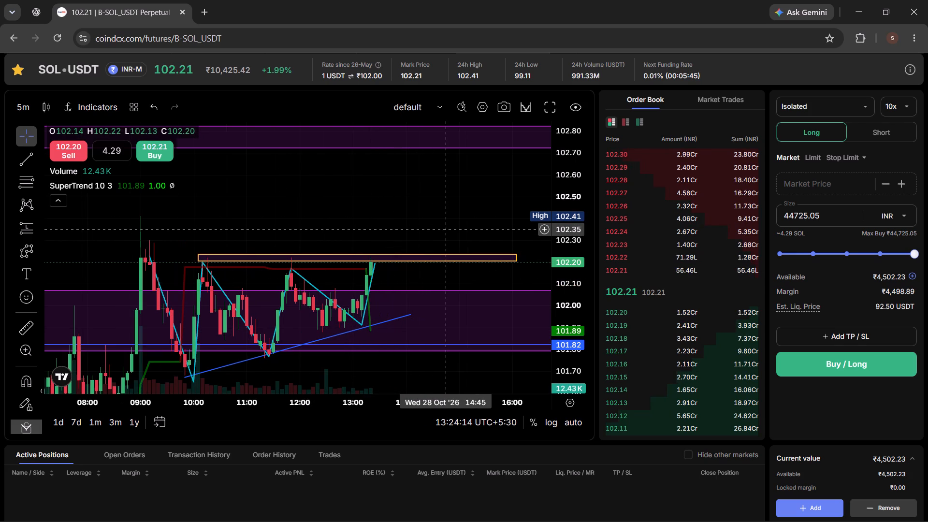
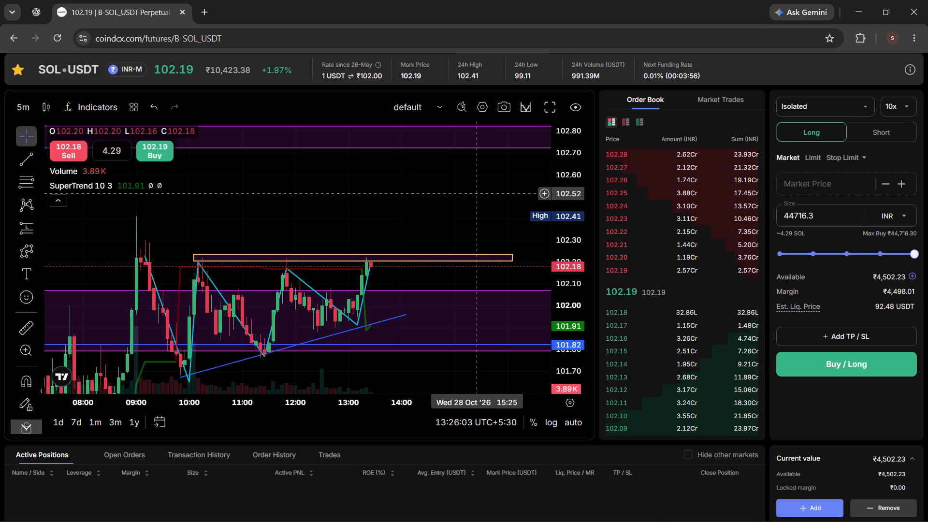
Examine the 28 October price action from 07:00 onward against the zigzag swings, the rising trend line and the thin resistance zone near 102.22.
{"action": "scroll", "coordinate": [426, 302], "scroll_direction": "up", "scroll_amount": 2}
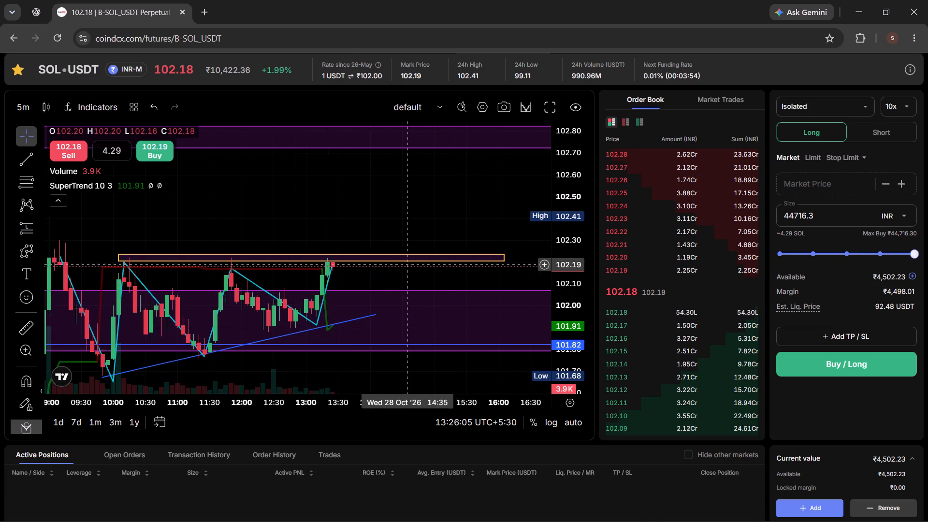
{"action": "left_click_drag", "start_coordinate": [385, 229], "coordinate": [514, 218]}
{"action": "scroll", "coordinate": [522, 216], "scroll_direction": "down", "scroll_amount": 1}
{"action": "left_click_drag", "start_coordinate": [513, 194], "coordinate": [460, 183]}
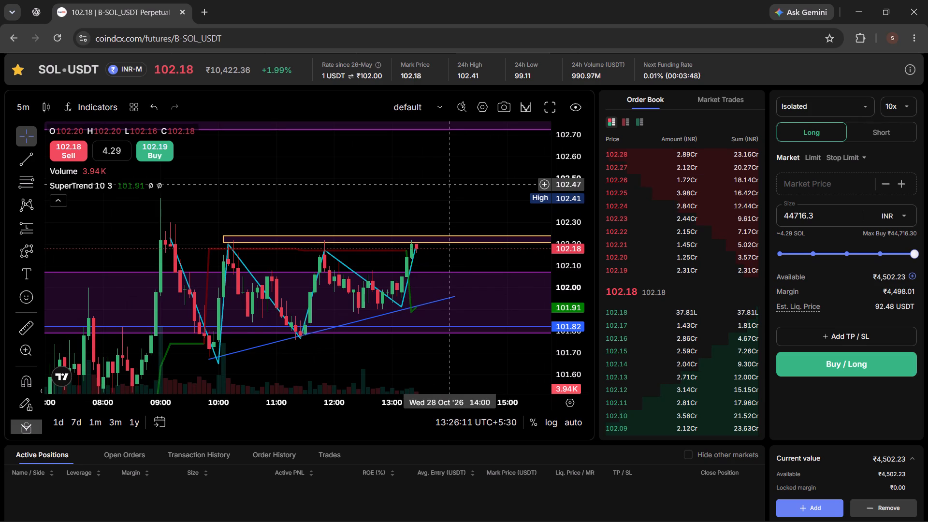
{"action": "scroll", "coordinate": [438, 168], "scroll_direction": "down", "scroll_amount": 2}
{"action": "left_click_drag", "start_coordinate": [433, 211], "coordinate": [444, 168]}
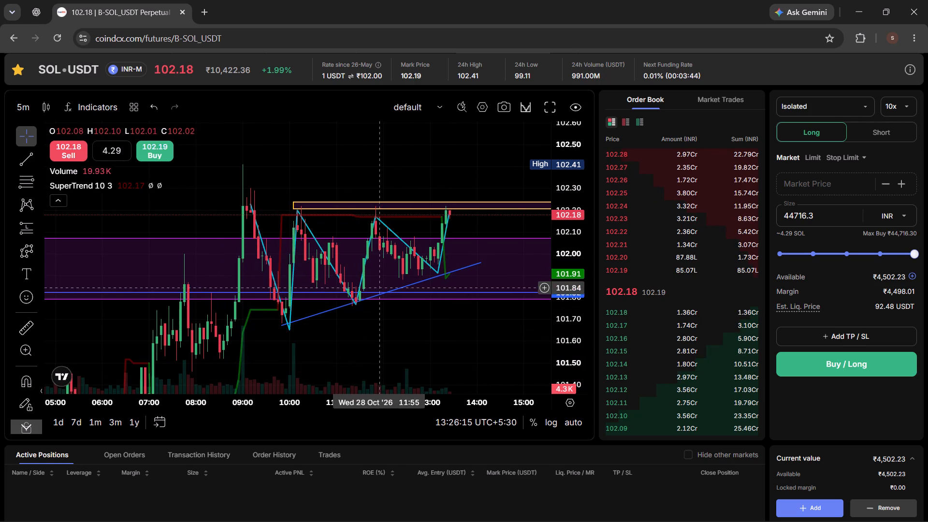
{"action": "scroll", "coordinate": [443, 166], "scroll_direction": "up", "scroll_amount": 2}
{"action": "left_click_drag", "start_coordinate": [402, 156], "coordinate": [441, 196]}
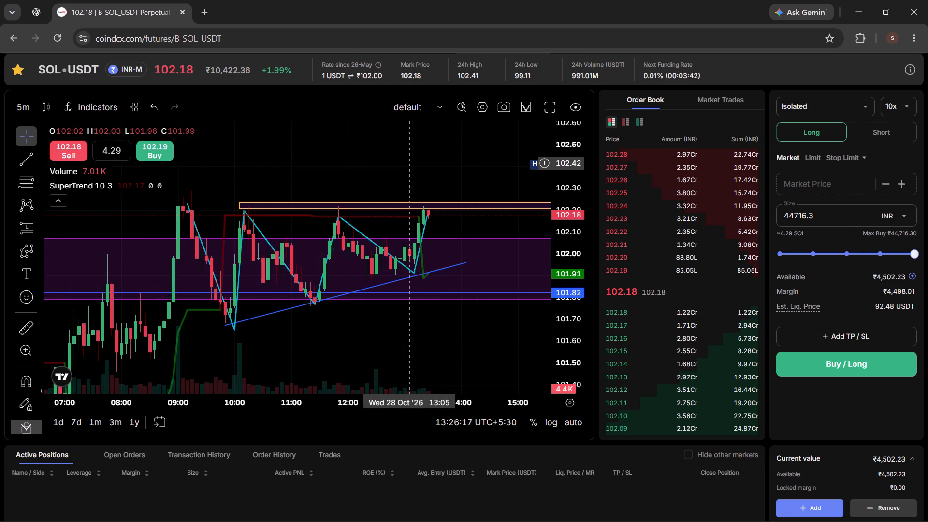
{"action": "left_click_drag", "start_coordinate": [419, 160], "coordinate": [455, 187]}
{"action": "left_click_drag", "start_coordinate": [568, 239], "coordinate": [556, 194]}
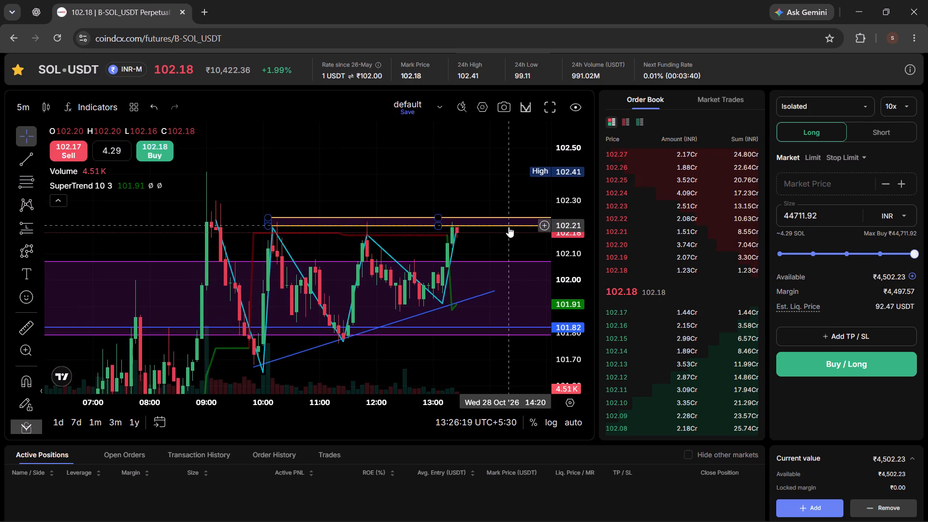
{"action": "scroll", "coordinate": [508, 227], "scroll_direction": "up", "scroll_amount": 4}
{"action": "left_click_drag", "start_coordinate": [404, 168], "coordinate": [457, 181]}
{"action": "scroll", "coordinate": [460, 178], "scroll_direction": "down", "scroll_amount": 3}
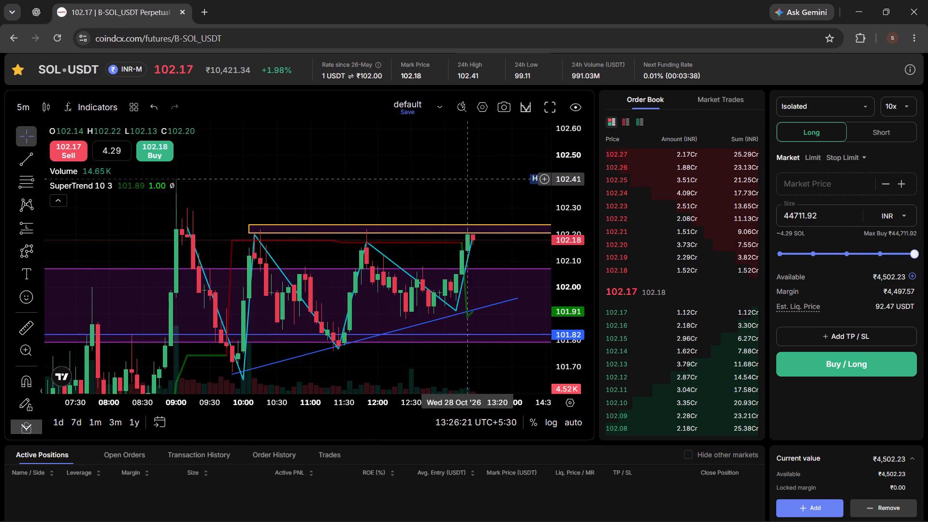
{"action": "left_click_drag", "start_coordinate": [469, 179], "coordinate": [426, 176]}
{"action": "left_click_drag", "start_coordinate": [565, 184], "coordinate": [564, 201]}
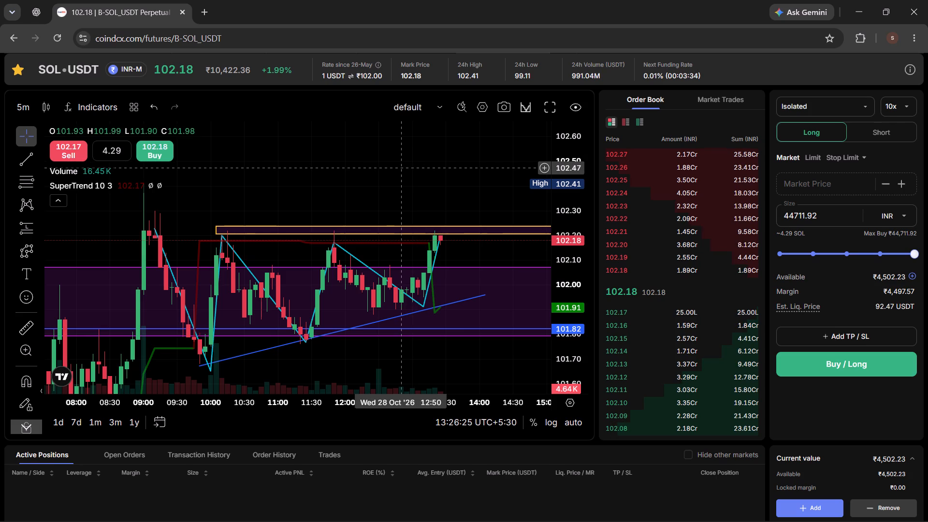
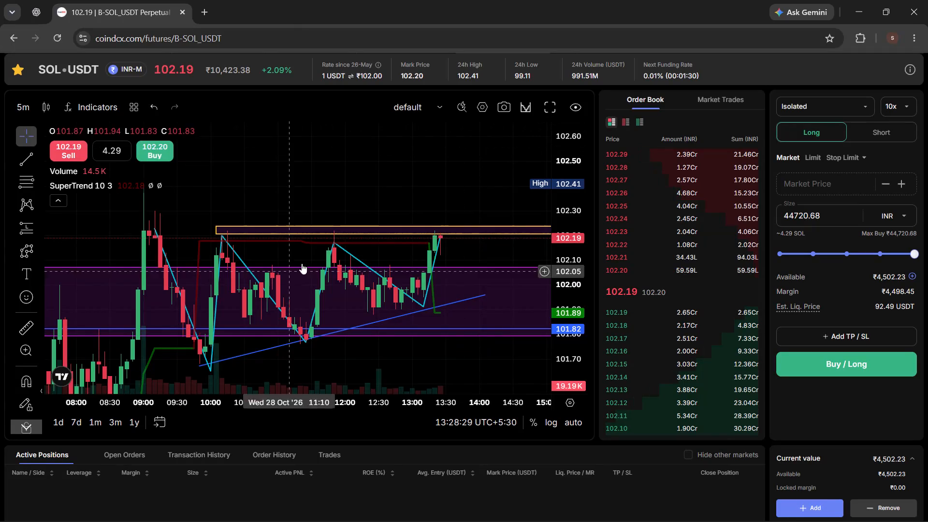
Raise the lower edge of the thin yellow resistance zone to about 102.22.
{"action": "left_click", "coordinate": [369, 232]}
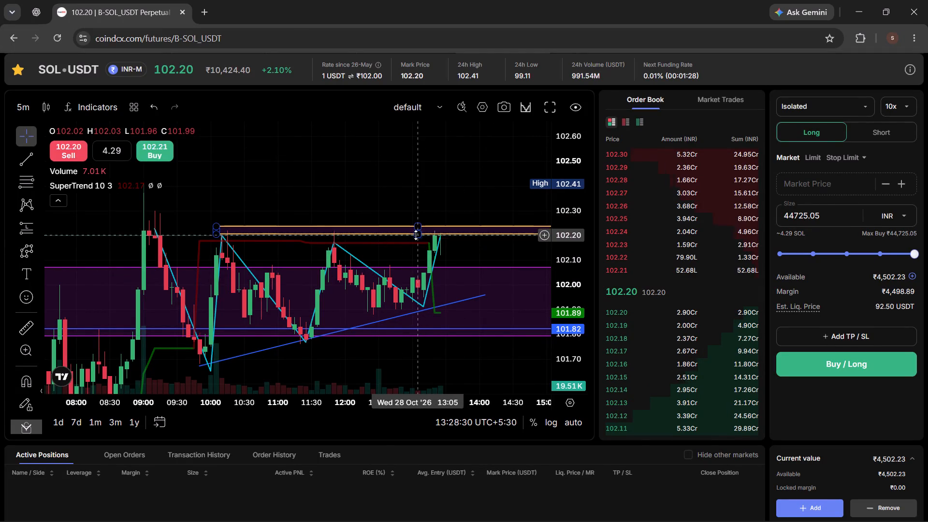
{"action": "left_click_drag", "start_coordinate": [416, 235], "coordinate": [416, 231]}
{"action": "left_click", "coordinate": [459, 187]}
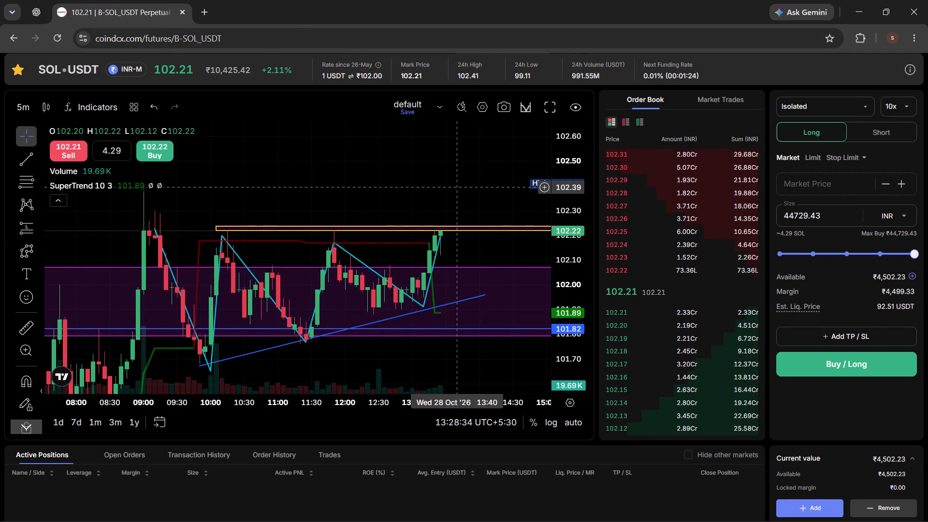
Draw a second thin rectangle zone near 102.30, from the 09:00 candle highs to about 15:00, and nudge it into place.
{"action": "left_click_drag", "start_coordinate": [510, 285], "coordinate": [508, 285]}
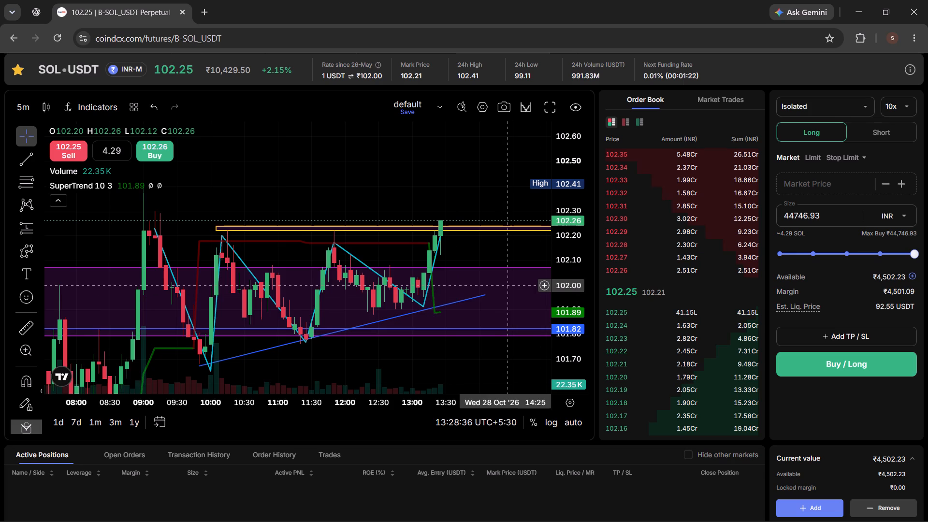
{"action": "left_click_drag", "start_coordinate": [508, 285], "coordinate": [404, 292]}
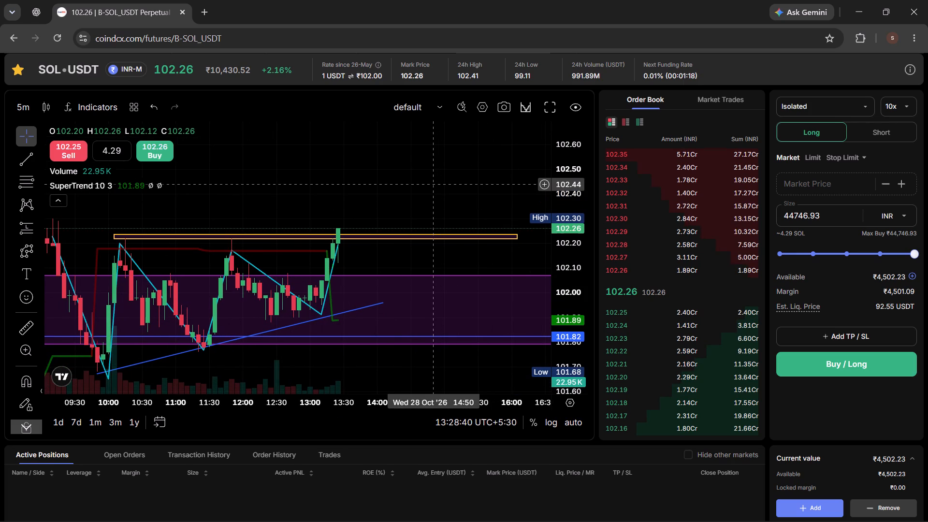
{"action": "scroll", "coordinate": [433, 179], "scroll_direction": "down", "scroll_amount": 5}
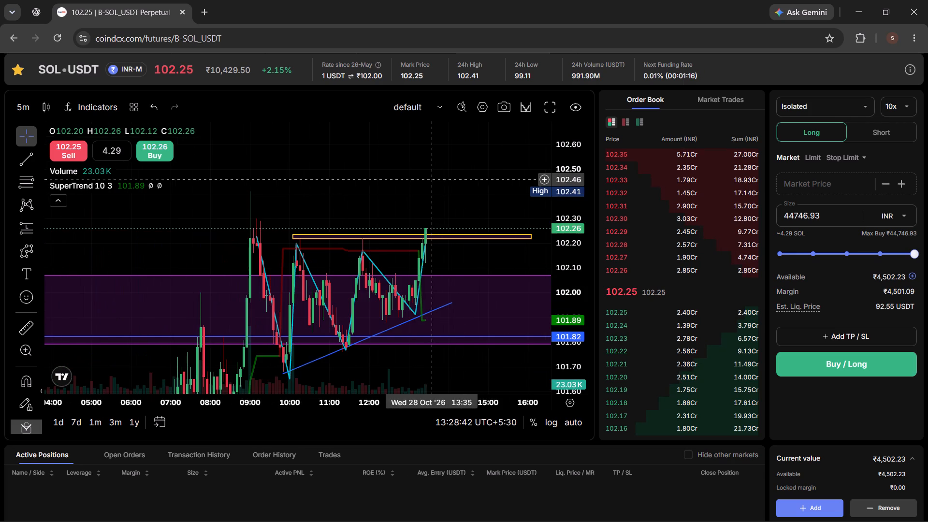
{"action": "left_click_drag", "start_coordinate": [458, 198], "coordinate": [424, 214]}
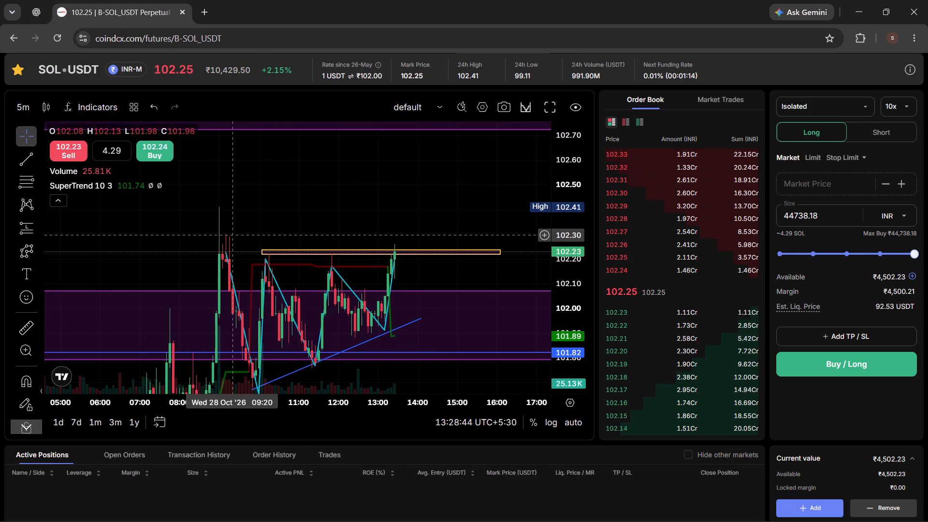
{"action": "left_click", "coordinate": [27, 261]}
{"action": "left_click", "coordinate": [84, 376]}
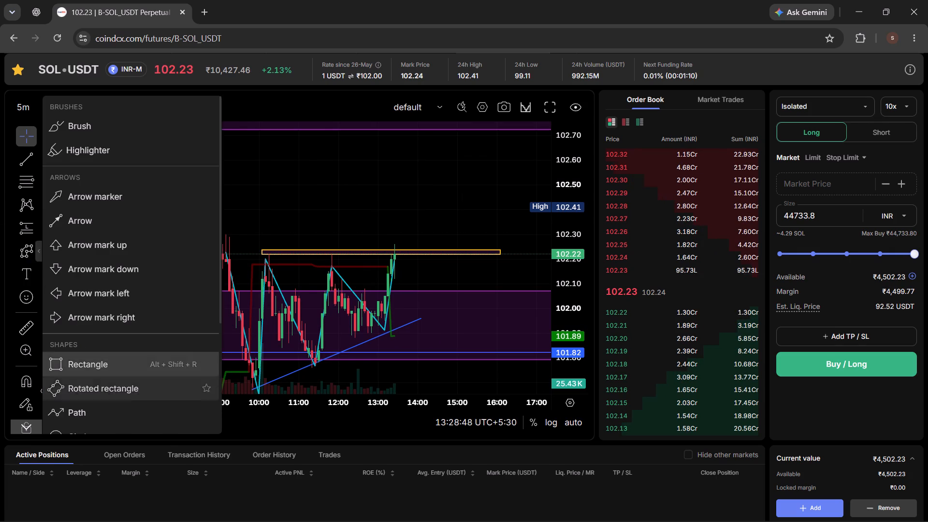
{"action": "left_click_drag", "start_coordinate": [217, 230], "coordinate": [409, 234]}
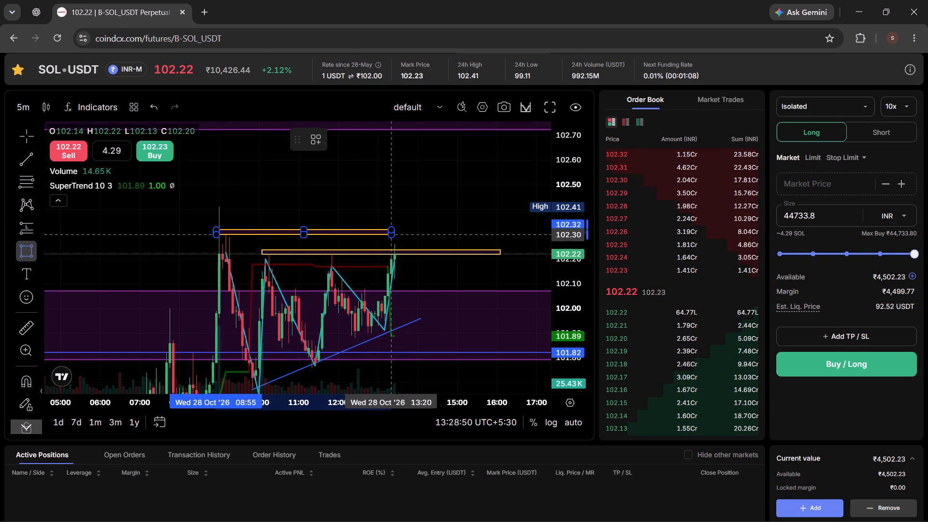
{"action": "left_click_drag", "start_coordinate": [409, 234], "coordinate": [455, 233]}
{"action": "left_click", "coordinate": [455, 234]}
{"action": "left_click", "coordinate": [499, 213]}
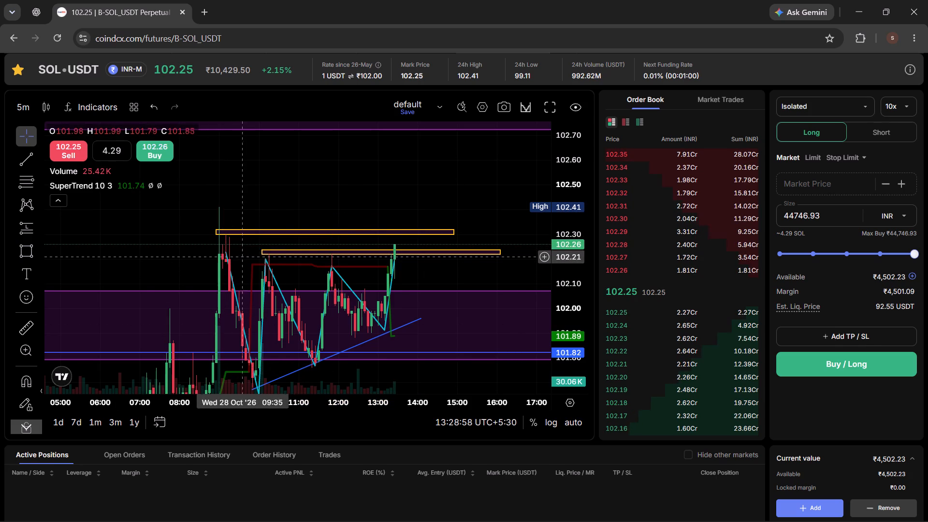
{"action": "left_click", "coordinate": [229, 231]}
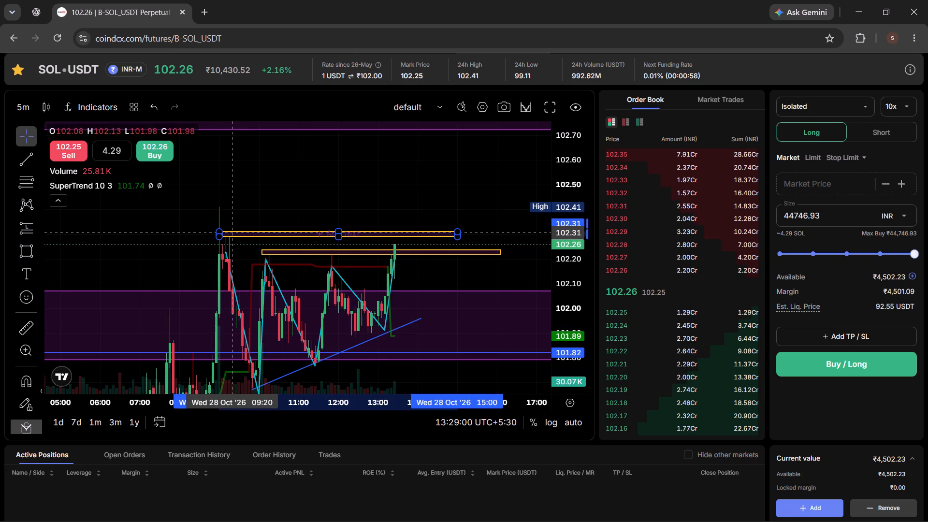
{"action": "left_click", "coordinate": [366, 197]}
Examine the 28 October rally against the two thin yellow resistance zones and the purple zone above them.
{"action": "scroll", "coordinate": [383, 204], "scroll_direction": "up", "scroll_amount": 7}
{"action": "left_click_drag", "start_coordinate": [402, 191], "coordinate": [446, 192]}
{"action": "left_click_drag", "start_coordinate": [399, 175], "coordinate": [439, 179]}
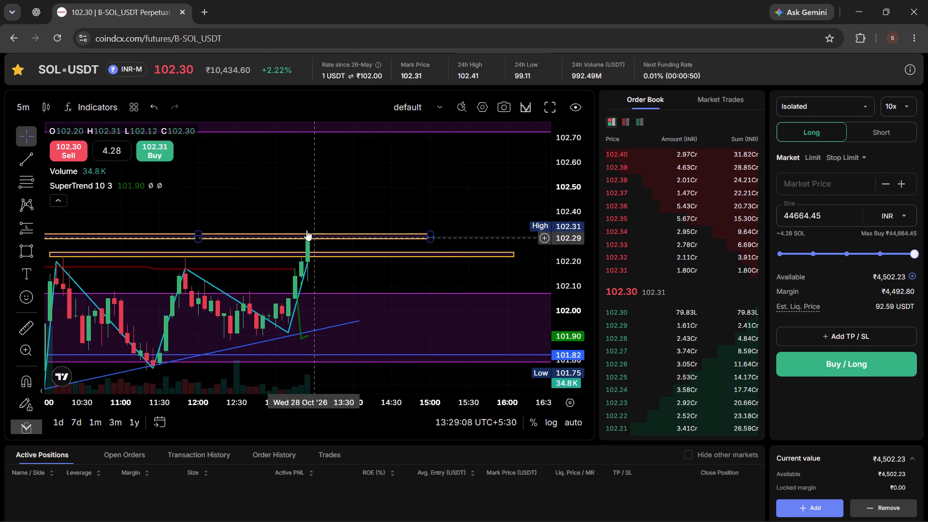
{"action": "scroll", "coordinate": [405, 221], "scroll_direction": "down", "scroll_amount": 2}
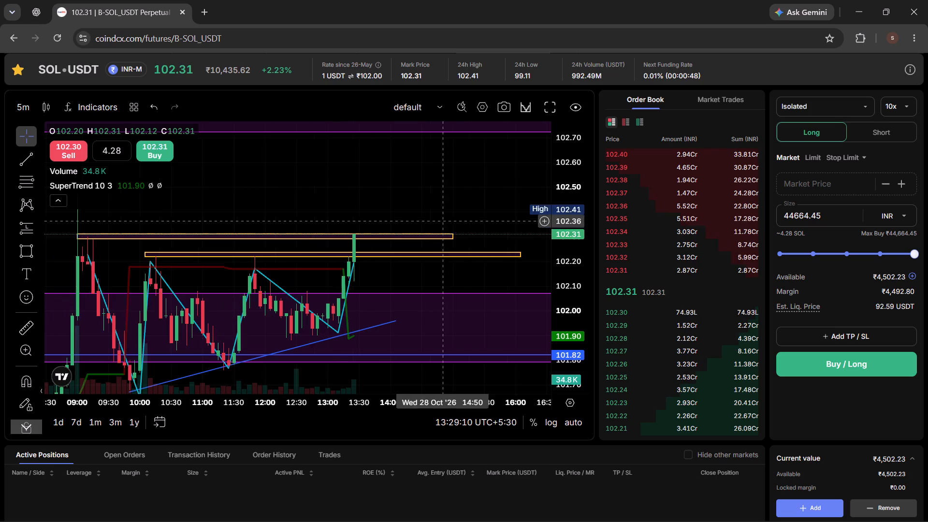
{"action": "left_click_drag", "start_coordinate": [562, 173], "coordinate": [562, 225]}
{"action": "left_click_drag", "start_coordinate": [457, 194], "coordinate": [453, 297]}
{"action": "scroll", "coordinate": [450, 274], "scroll_direction": "down", "scroll_amount": 5}
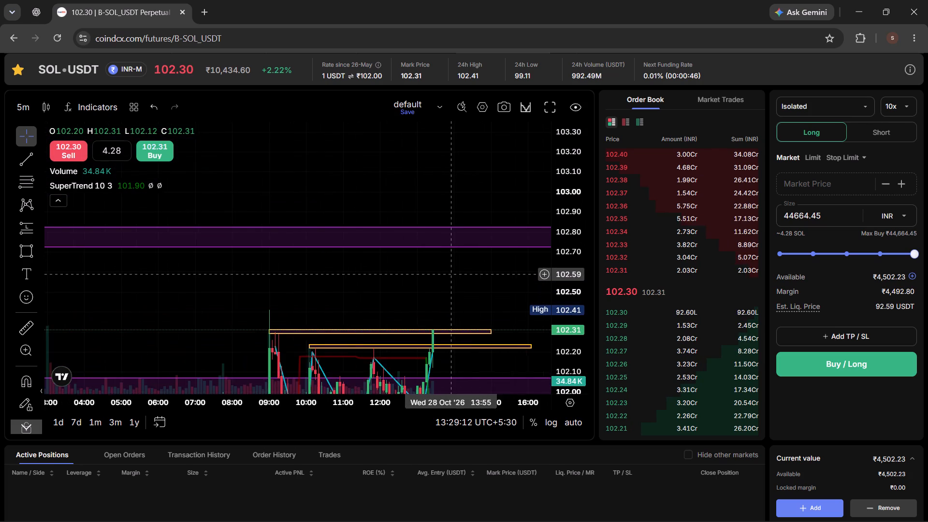
{"action": "scroll", "coordinate": [450, 271], "scroll_direction": "down", "scroll_amount": 10}
{"action": "left_click_drag", "start_coordinate": [428, 296], "coordinate": [207, 249]}
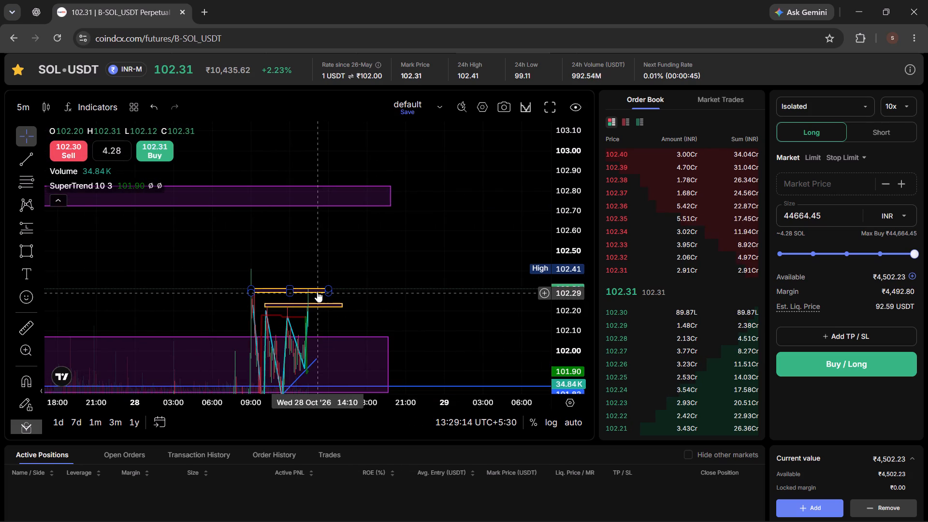
{"action": "left_click_drag", "start_coordinate": [409, 265], "coordinate": [376, 254]}
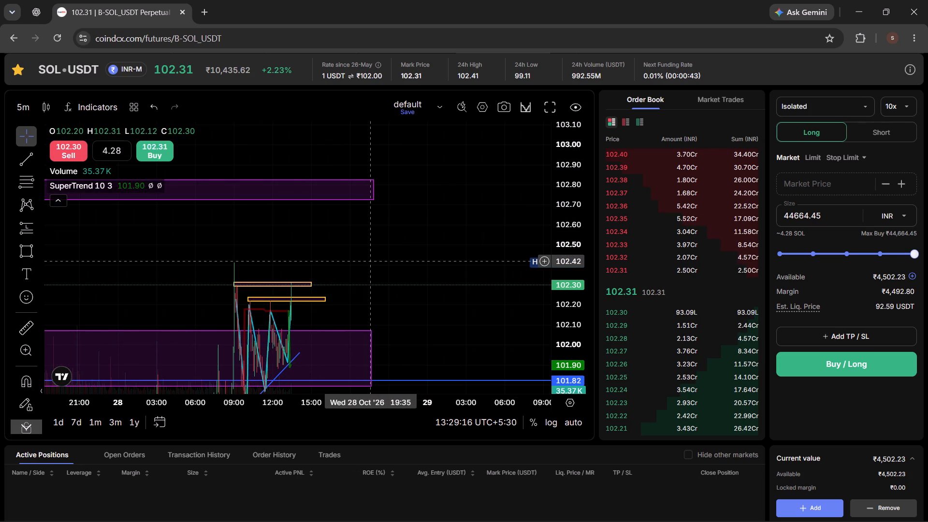
{"action": "scroll", "coordinate": [334, 278], "scroll_direction": "up", "scroll_amount": 8}
{"action": "left_click_drag", "start_coordinate": [259, 290], "coordinate": [541, 295]}
{"action": "scroll", "coordinate": [459, 301], "scroll_direction": "up", "scroll_amount": 7}
{"action": "left_click_drag", "start_coordinate": [285, 249], "coordinate": [502, 257]}
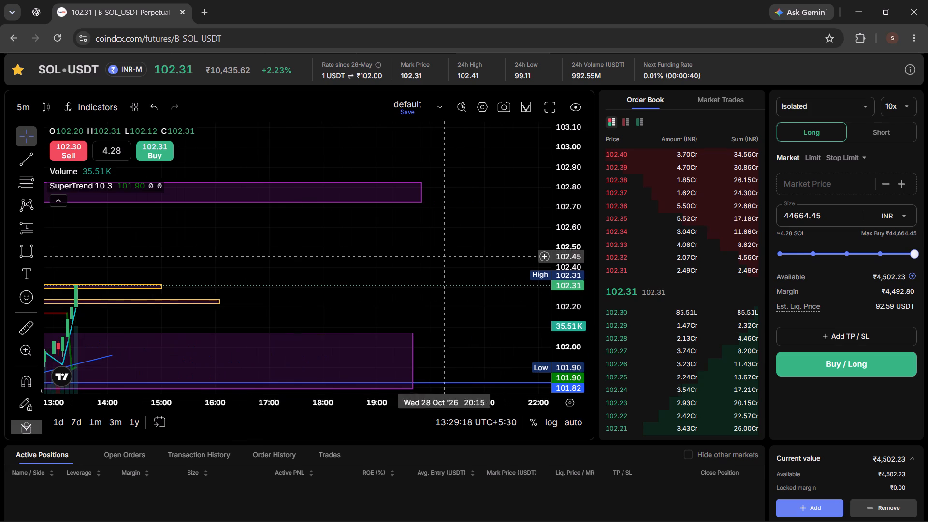
{"action": "left_click_drag", "start_coordinate": [502, 257], "coordinate": [504, 257]}
{"action": "scroll", "coordinate": [399, 286], "scroll_direction": "up", "scroll_amount": 4}
{"action": "left_click_drag", "start_coordinate": [298, 299], "coordinate": [468, 301]}
{"action": "left_click_drag", "start_coordinate": [370, 283], "coordinate": [493, 283]}
{"action": "left_click_drag", "start_coordinate": [389, 271], "coordinate": [427, 265]}
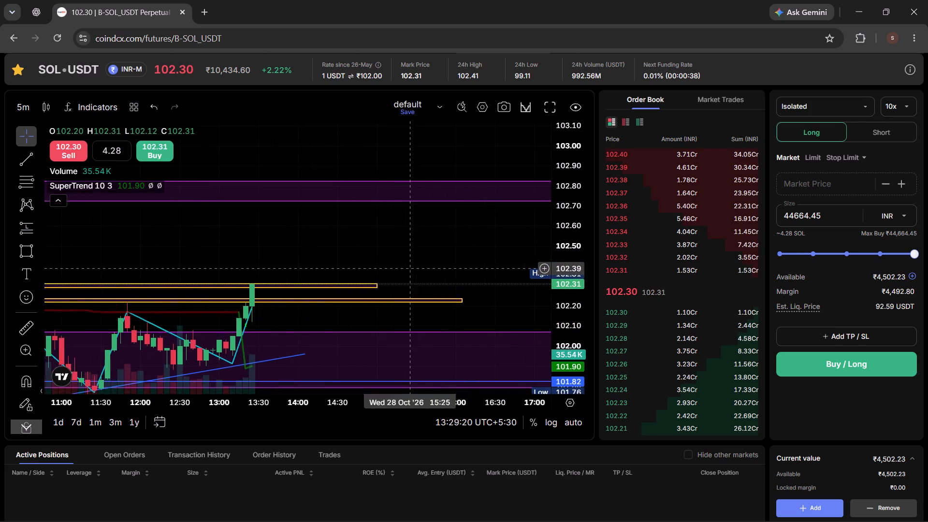
{"action": "left_click_drag", "start_coordinate": [427, 265], "coordinate": [468, 252]}
{"action": "left_click_drag", "start_coordinate": [569, 258], "coordinate": [568, 159]}
{"action": "left_click_drag", "start_coordinate": [439, 235], "coordinate": [430, 178]}
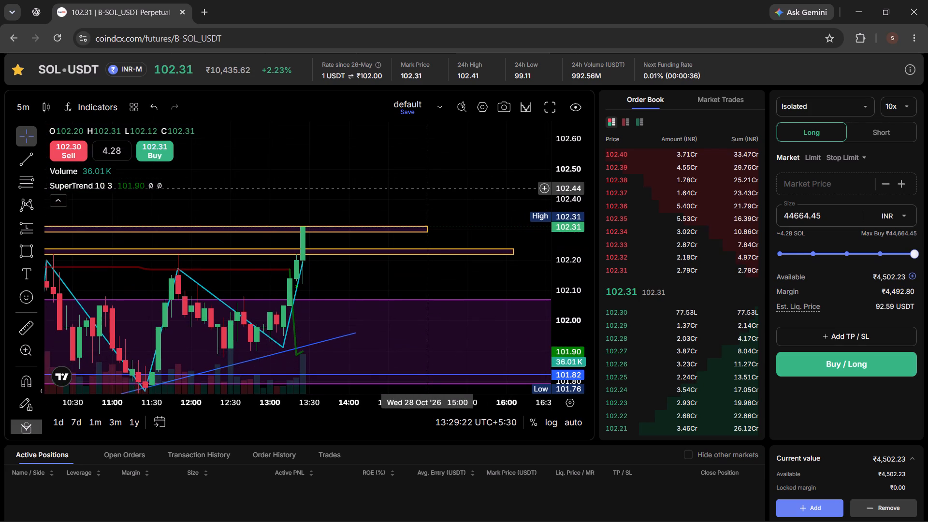
Watch the 13:25 candle through its close against the upper thin resistance zone and the preceding swings.
{"action": "scroll", "coordinate": [429, 191], "scroll_direction": "up", "scroll_amount": 2}
{"action": "scroll", "coordinate": [429, 192], "scroll_direction": "down", "scroll_amount": 1}
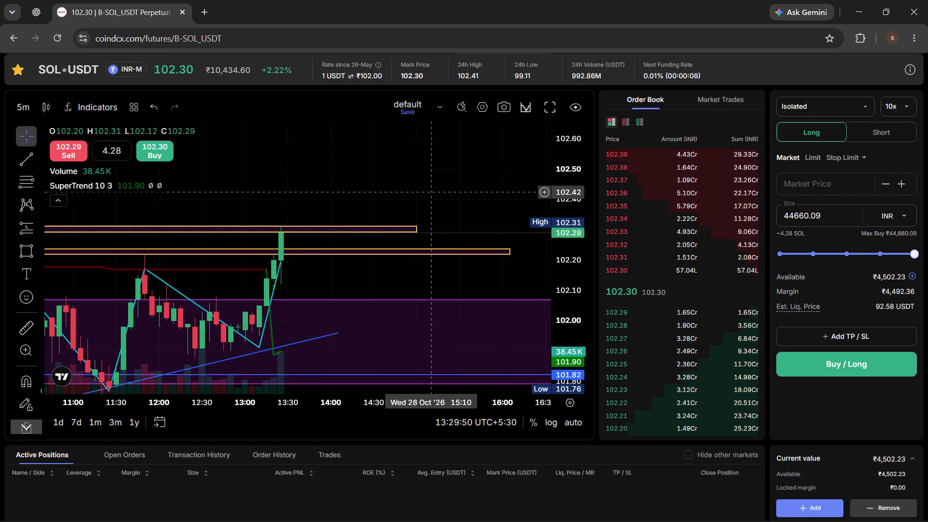
{"action": "scroll", "coordinate": [429, 192], "scroll_direction": "down", "scroll_amount": 2}
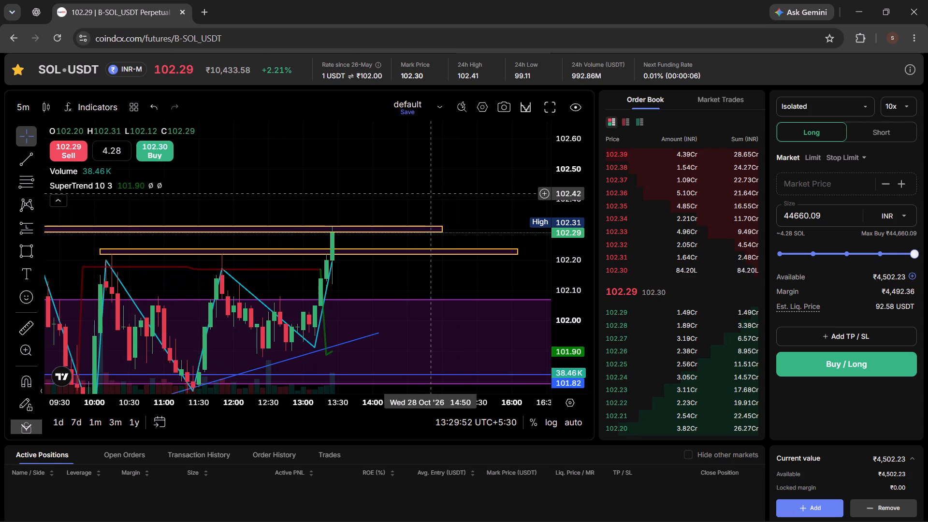
{"action": "scroll", "coordinate": [429, 193], "scroll_direction": "down", "scroll_amount": 2}
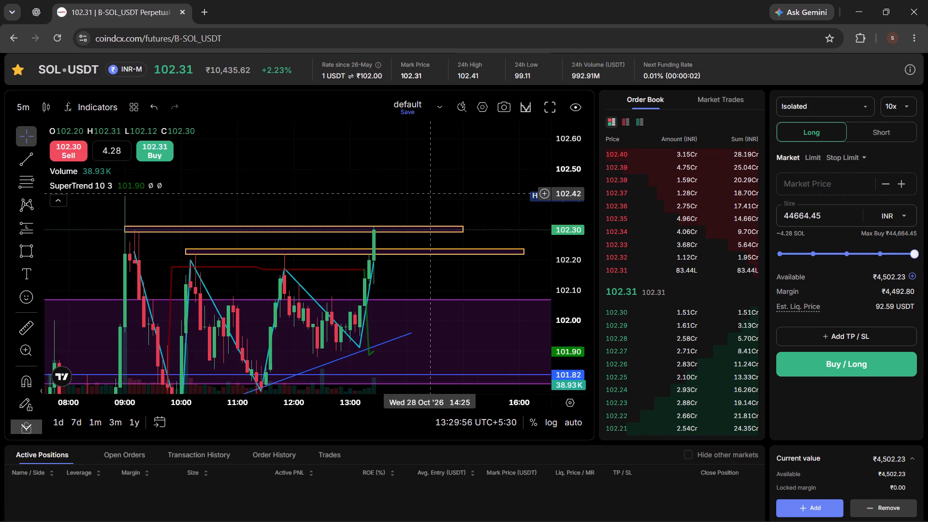
{"action": "scroll", "coordinate": [431, 194], "scroll_direction": "up", "scroll_amount": 4}
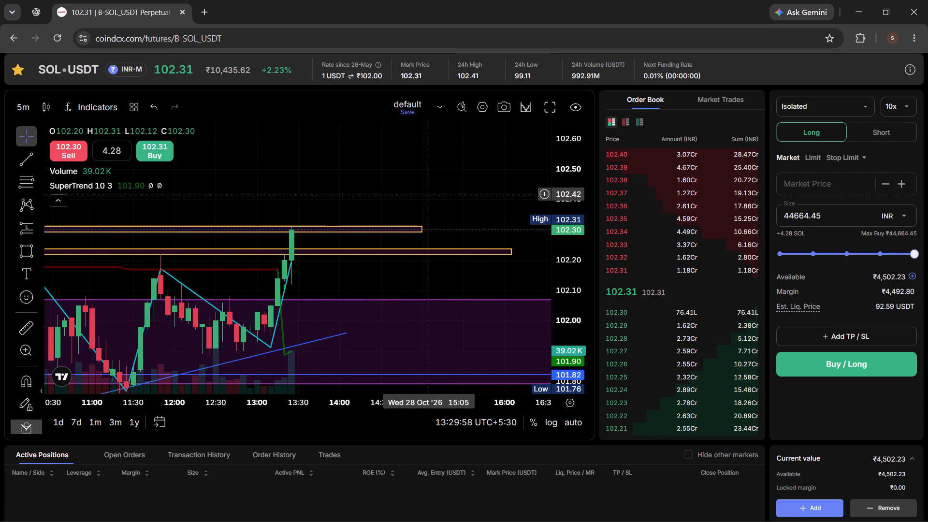
{"action": "left_click_drag", "start_coordinate": [390, 182], "coordinate": [438, 174]}
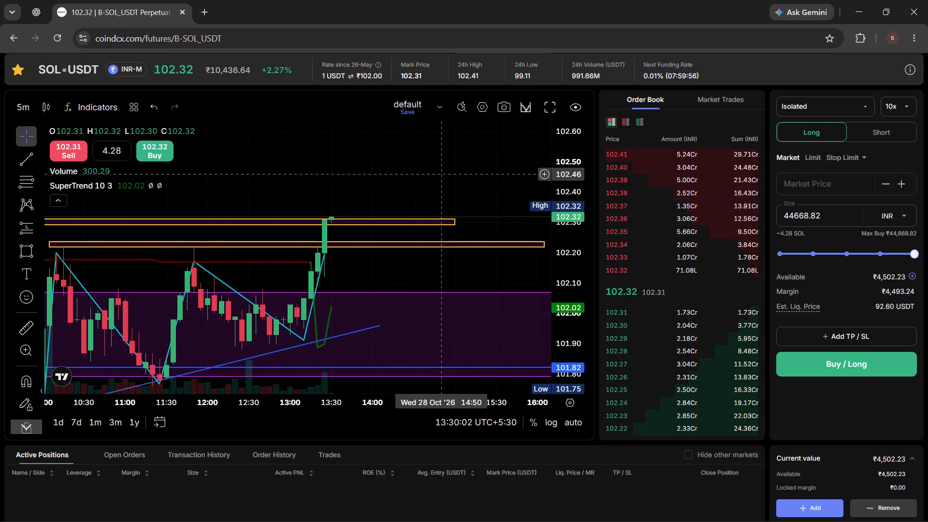
Place the isolated 10x market long on SOL-USDT at the full available size.
{"action": "left_click", "coordinate": [842, 364]}
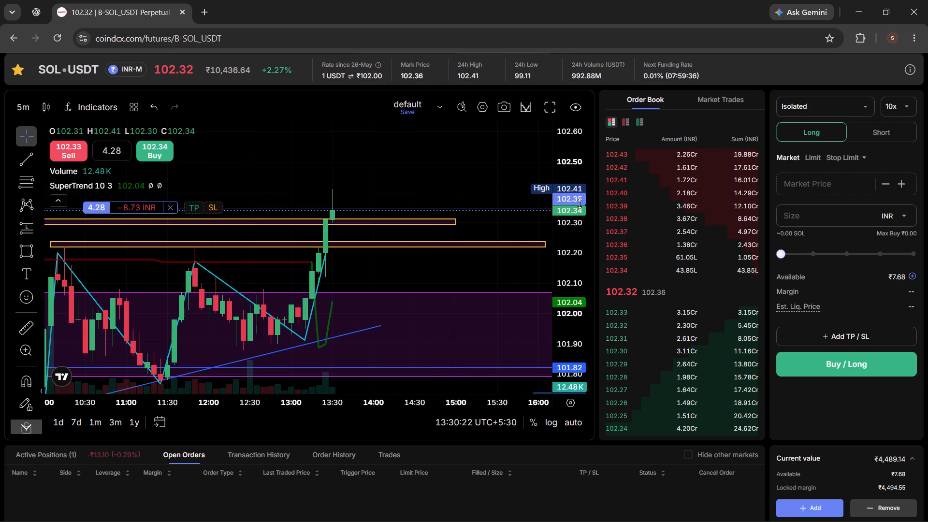
Set the long position's stop loss at 102.22, at the lower edge of the lower thin yellow zone.
{"action": "left_click_drag", "start_coordinate": [575, 205], "coordinate": [566, 173]}
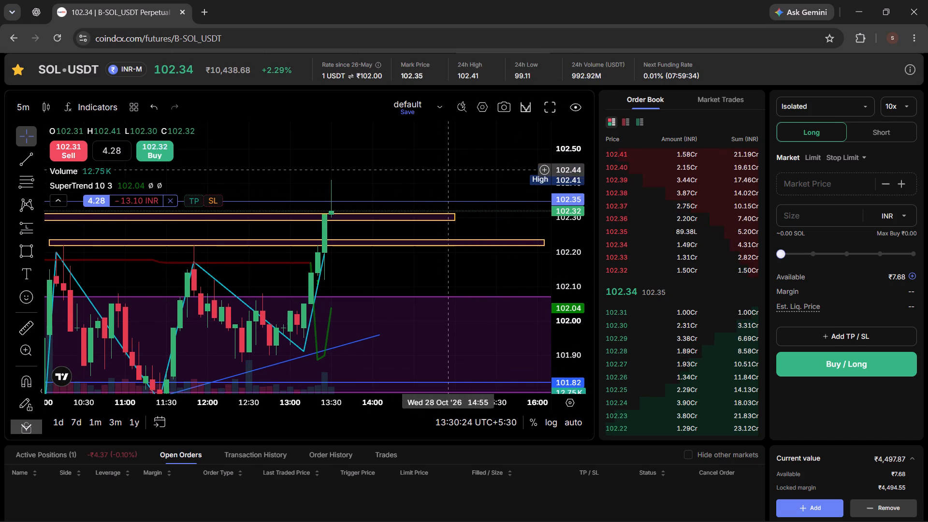
{"action": "left_click_drag", "start_coordinate": [439, 163], "coordinate": [449, 203]}
{"action": "left_click_drag", "start_coordinate": [212, 233], "coordinate": [215, 252]}
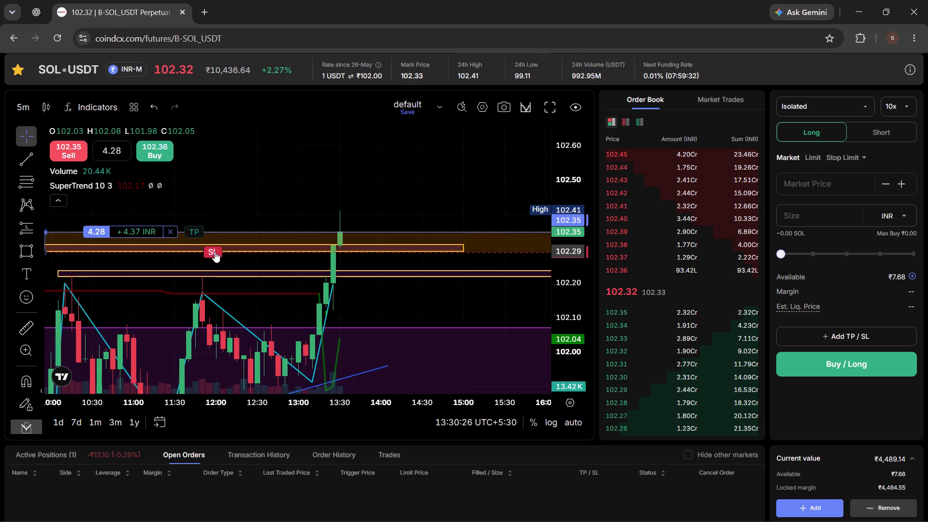
{"action": "left_click_drag", "start_coordinate": [215, 252], "coordinate": [219, 309]}
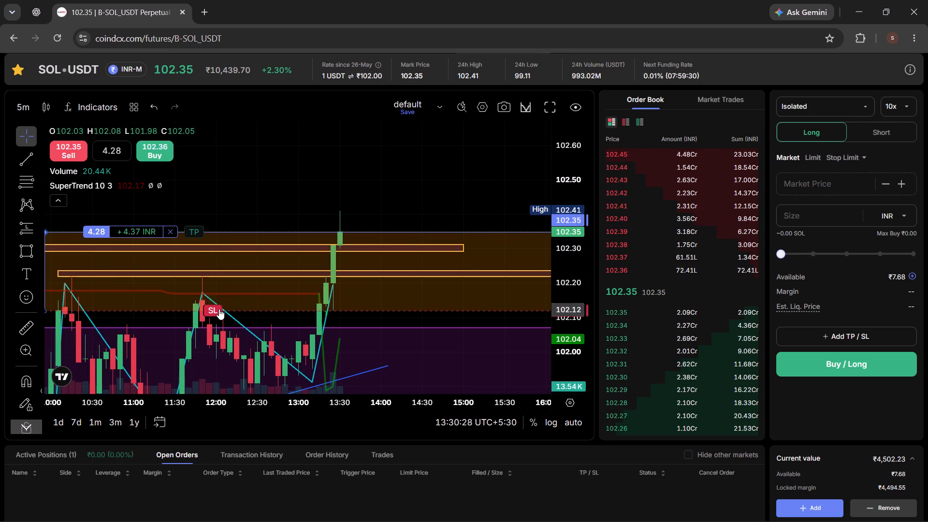
{"action": "left_click_drag", "start_coordinate": [219, 309], "coordinate": [229, 276]}
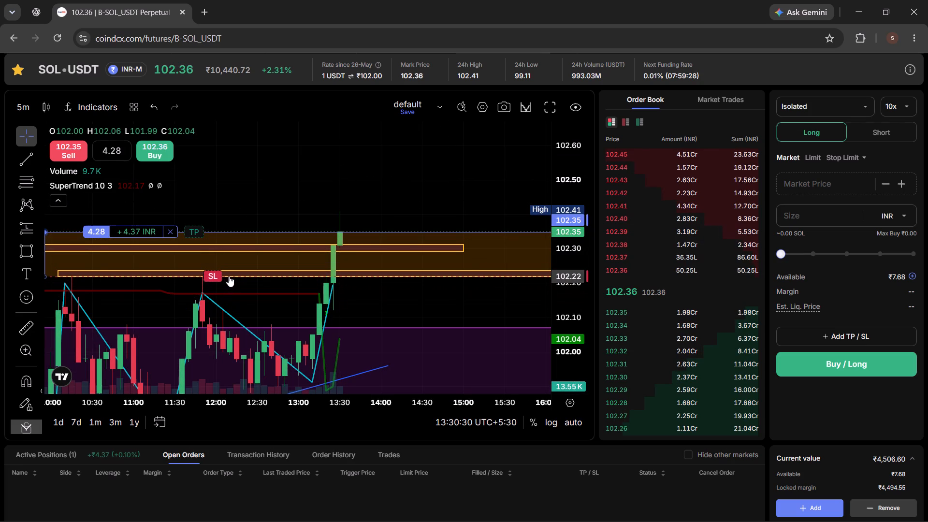
{"action": "left_click_drag", "start_coordinate": [229, 276], "coordinate": [230, 276]}
Add a take profit at 102.66 to the long position and raise it to 102.72, at the upper purple zone's lower edge.
{"action": "left_click_drag", "start_coordinate": [199, 232], "coordinate": [213, 124]}
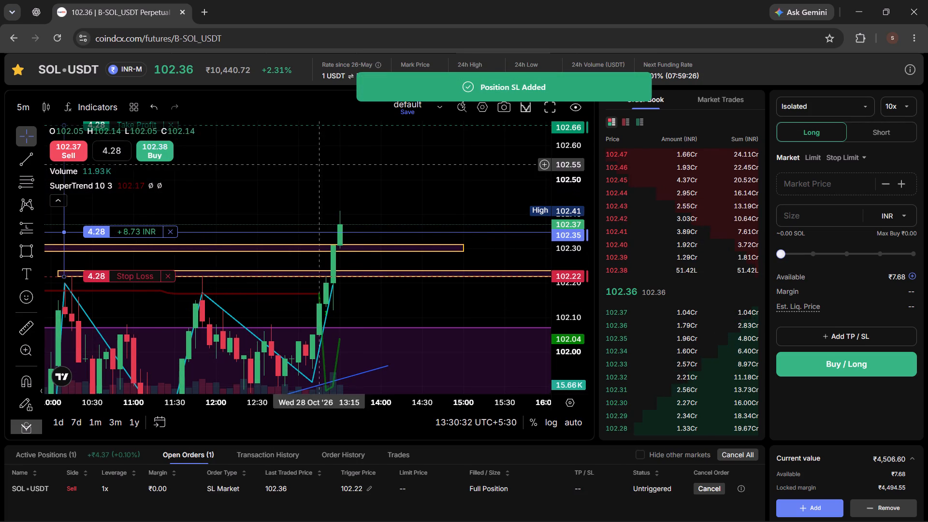
{"action": "scroll", "coordinate": [350, 176], "scroll_direction": "down", "scroll_amount": 2}
{"action": "left_click_drag", "start_coordinate": [578, 162], "coordinate": [569, 259]}
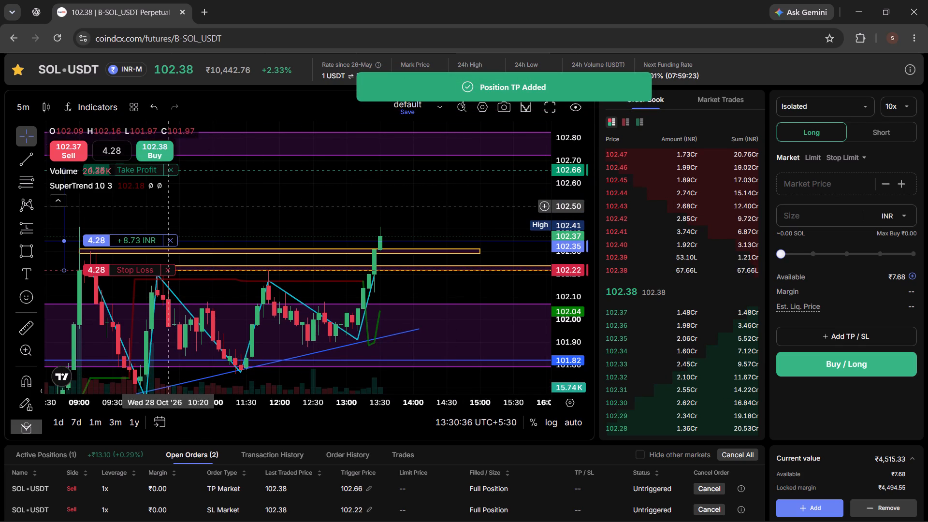
{"action": "left_click_drag", "start_coordinate": [146, 170], "coordinate": [158, 155]}
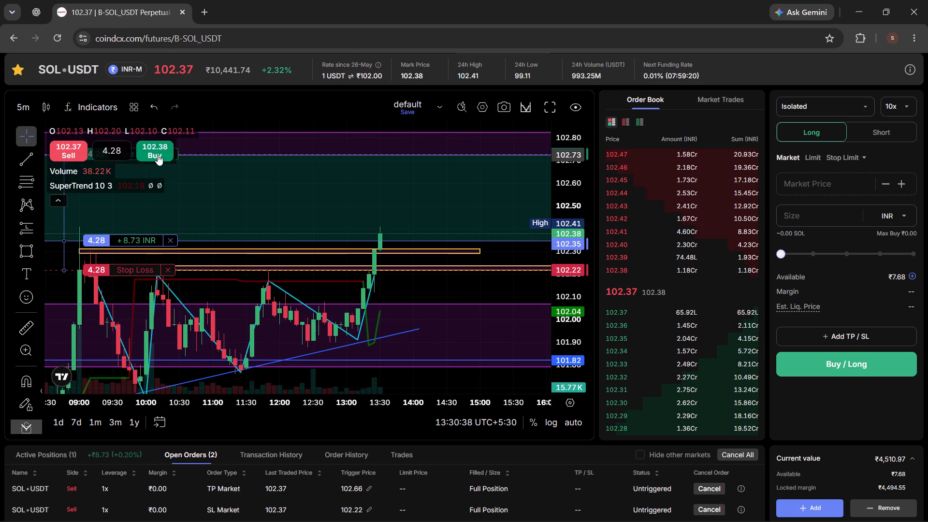
{"action": "left_click_drag", "start_coordinate": [158, 155], "coordinate": [158, 157]}
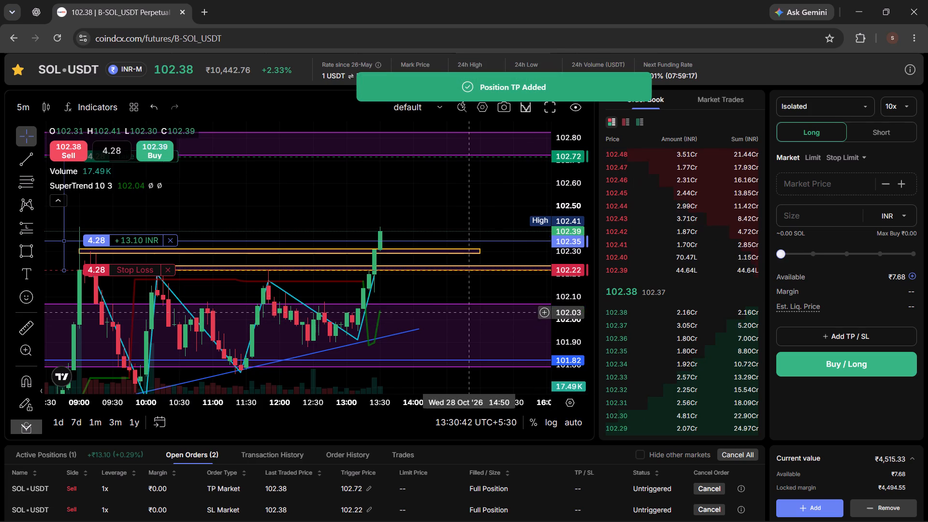
Remove the SuperTrend and Volume indicators from the SOL-USDT chart.
{"action": "left_click_drag", "start_coordinate": [572, 173], "coordinate": [571, 225]}
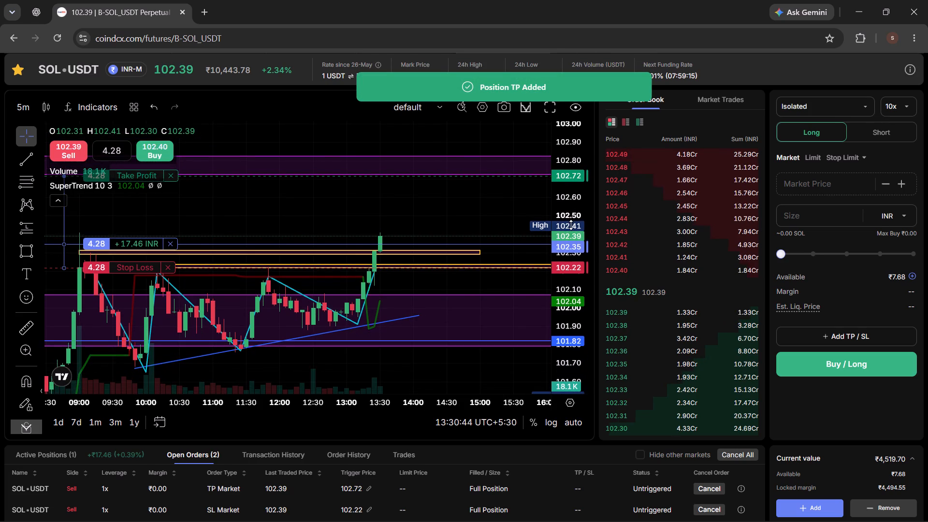
{"action": "left_click_drag", "start_coordinate": [571, 225], "coordinate": [571, 224]}
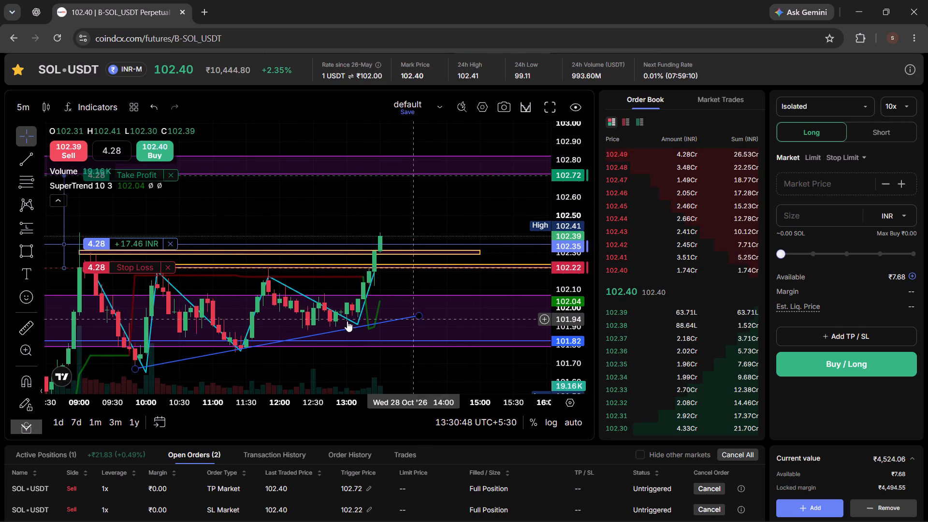
{"action": "scroll", "coordinate": [327, 321], "scroll_direction": "down", "scroll_amount": 7}
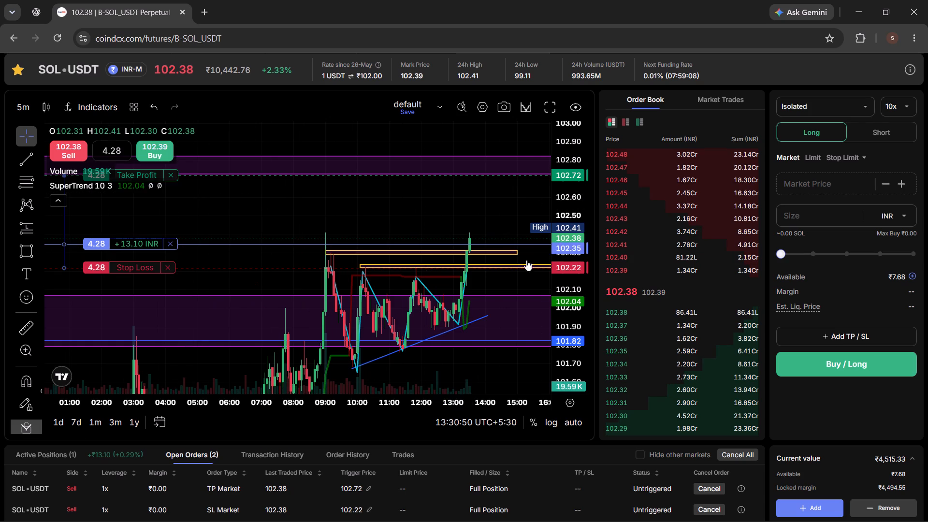
{"action": "scroll", "coordinate": [478, 285], "scroll_direction": "up", "scroll_amount": 6}
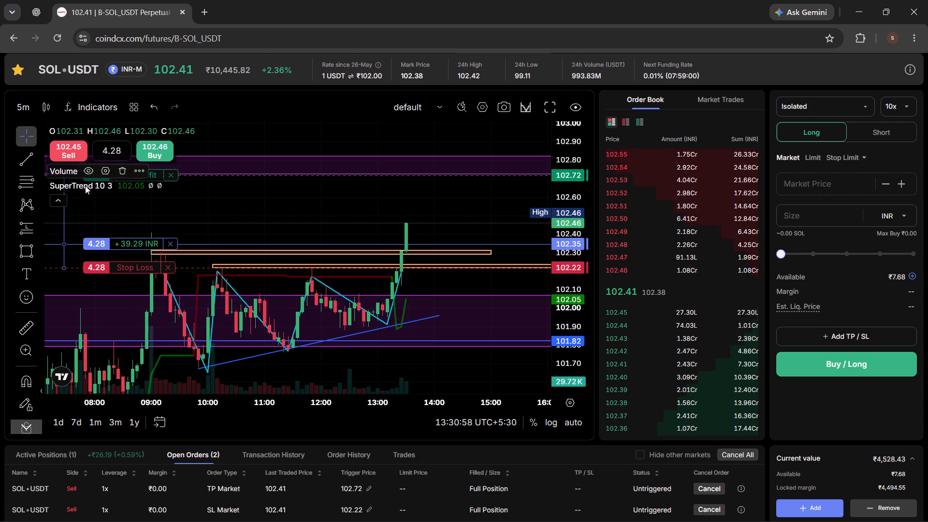
{"action": "left_click", "coordinate": [156, 184]}
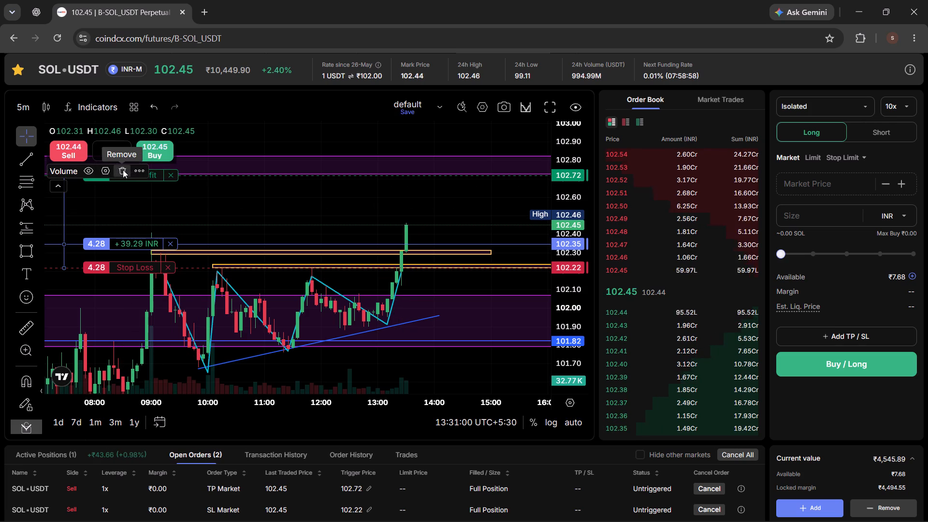
{"action": "left_click", "coordinate": [123, 170]}
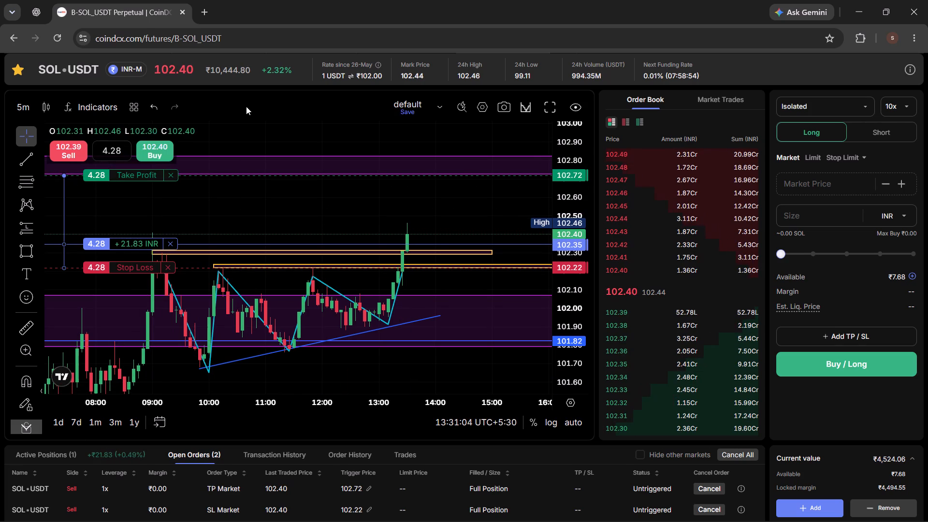
Check the open SOL-USDT long in the active positions list and against the 5-minute chart.
{"action": "left_click", "coordinate": [45, 466]}
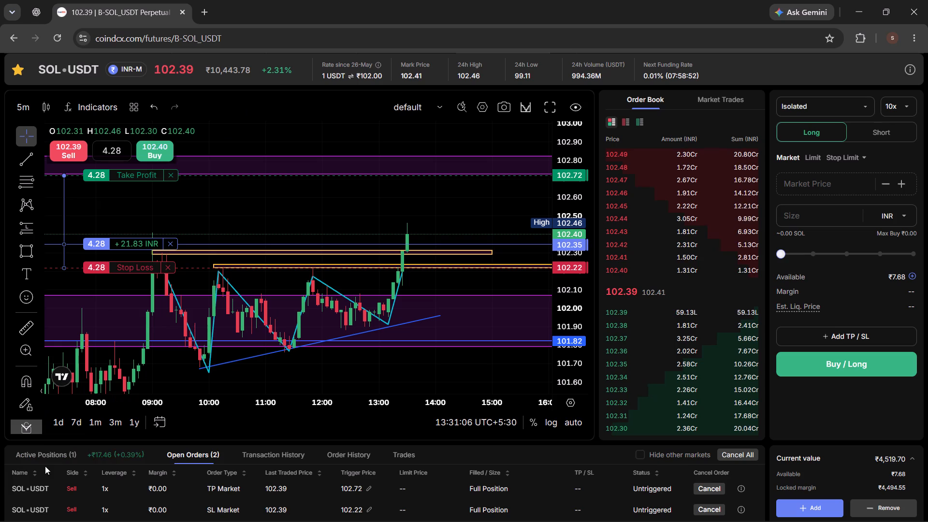
{"action": "left_click", "coordinate": [51, 462]}
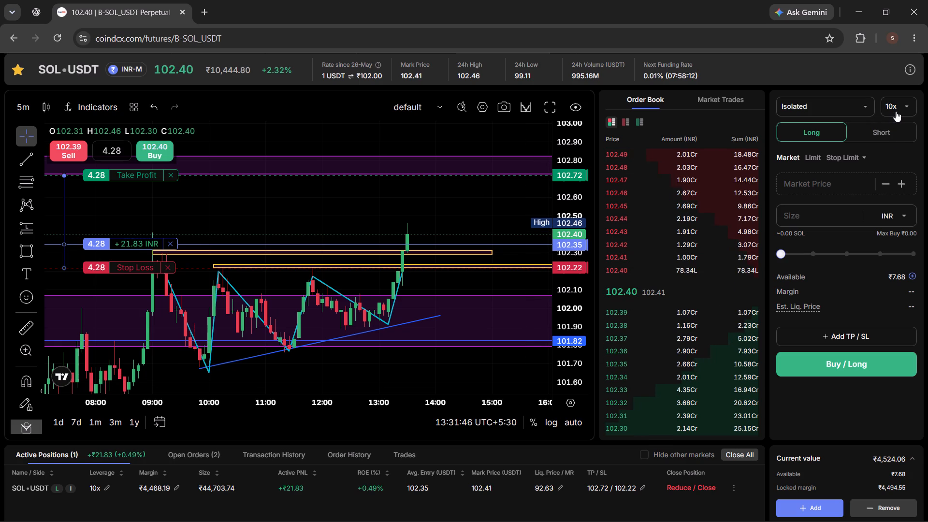
{"action": "scroll", "coordinate": [466, 323], "scroll_direction": "up", "scroll_amount": 1}
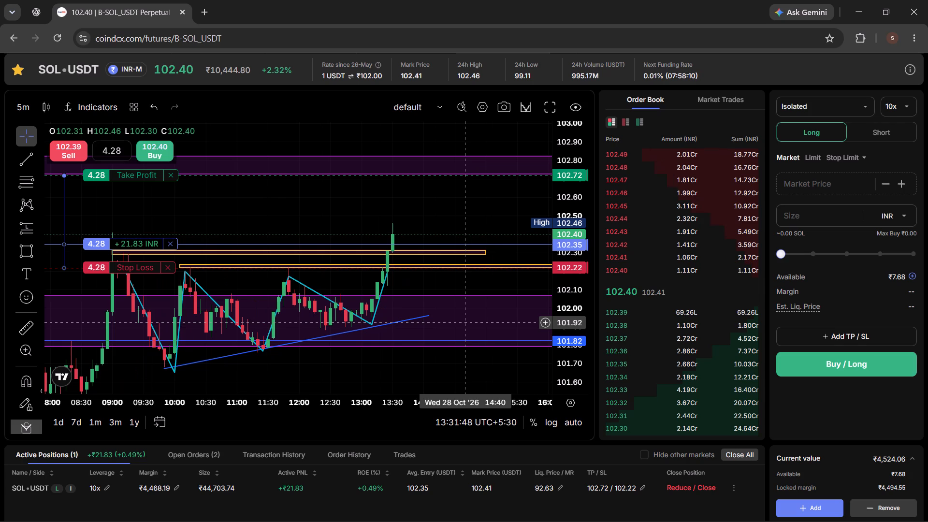
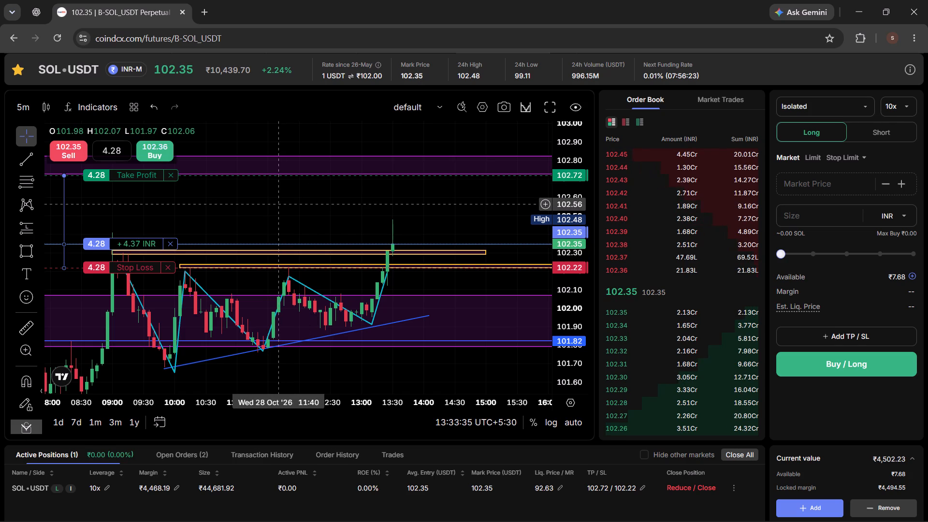
Raise the long position's take profit to 102.82, at the upper edge of the upper purple zone.
{"action": "left_click_drag", "start_coordinate": [132, 177], "coordinate": [129, 186]}
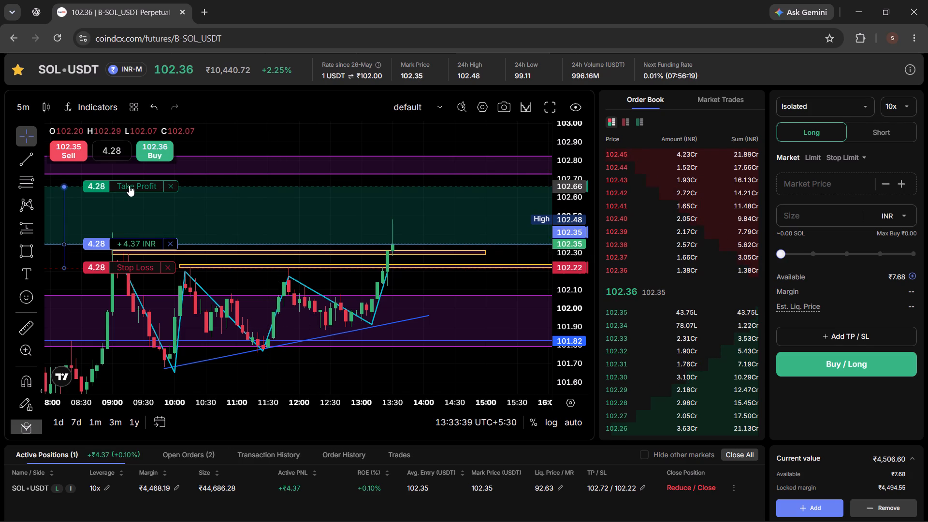
{"action": "left_click_drag", "start_coordinate": [129, 186], "coordinate": [128, 157]}
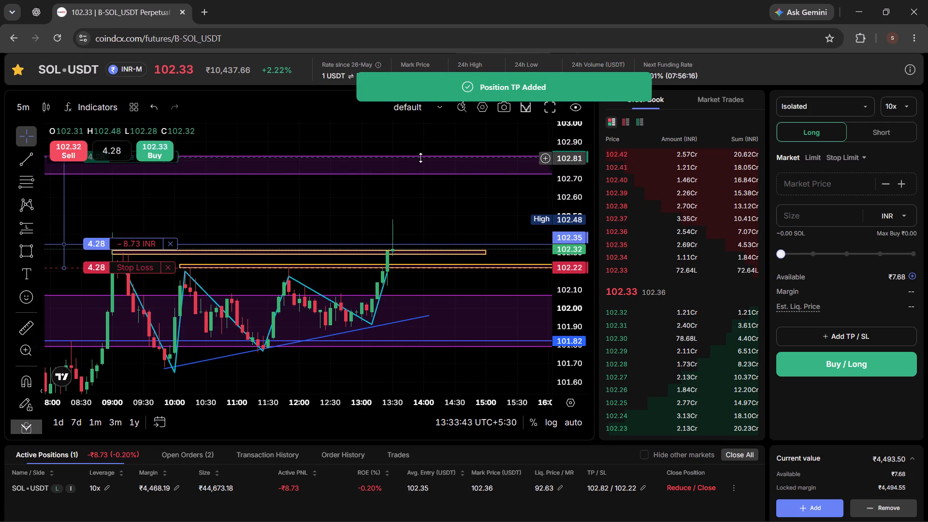
Monitor the open SOL-USDT long's price action between its stop loss and take profit levels on the 5-minute chart.
{"action": "scroll", "coordinate": [194, 212], "scroll_direction": "up", "scroll_amount": 2}
{"action": "scroll", "coordinate": [240, 196], "scroll_direction": "down", "scroll_amount": 2}
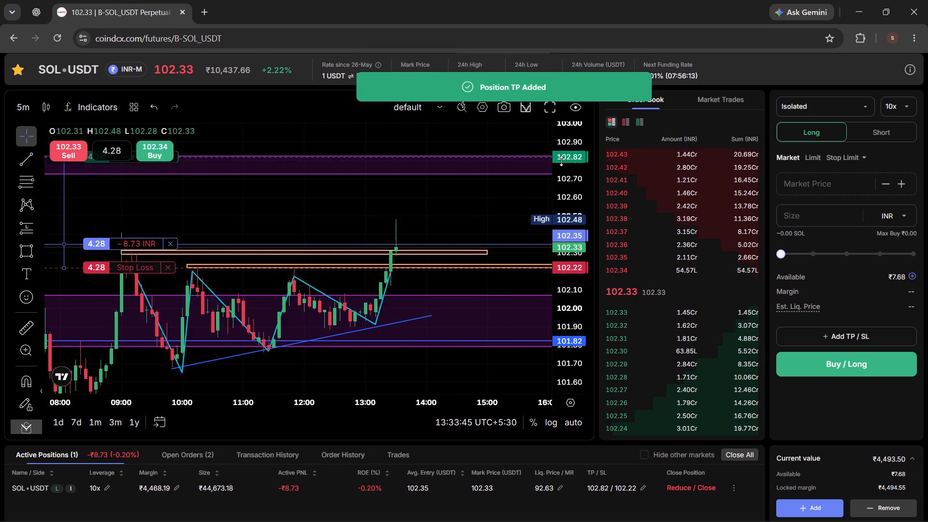
{"action": "left_click_drag", "start_coordinate": [565, 160], "coordinate": [551, 215]}
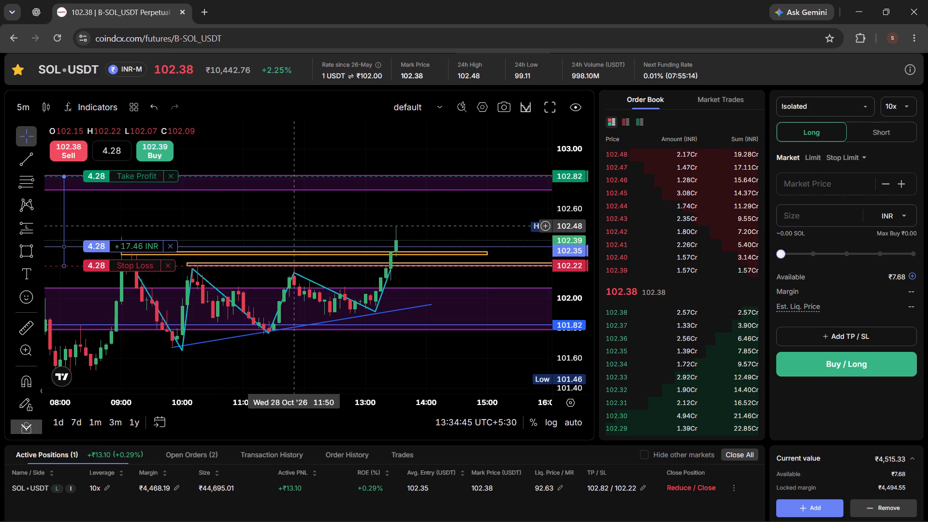
{"action": "left_click_drag", "start_coordinate": [573, 203], "coordinate": [560, 134]}
{"action": "left_click_drag", "start_coordinate": [567, 163], "coordinate": [566, 199]}
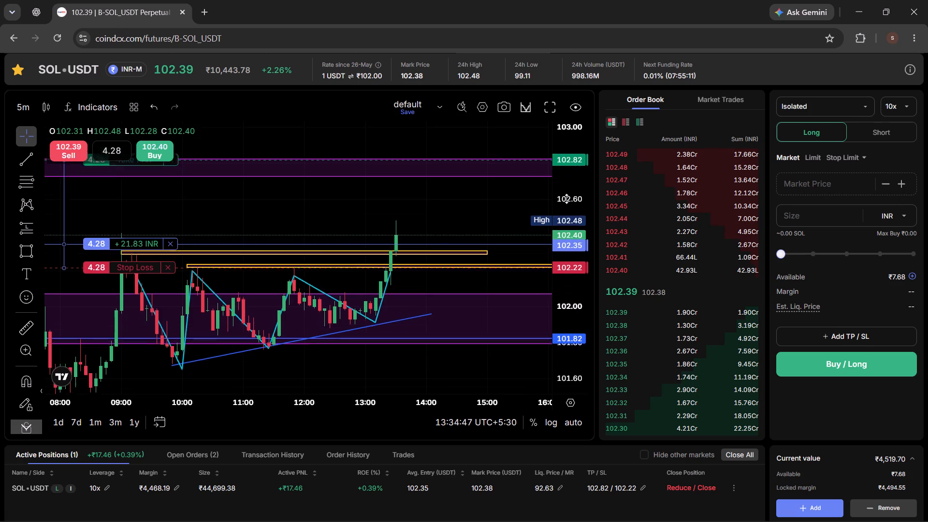
{"action": "left_click_drag", "start_coordinate": [566, 199], "coordinate": [571, 303]}
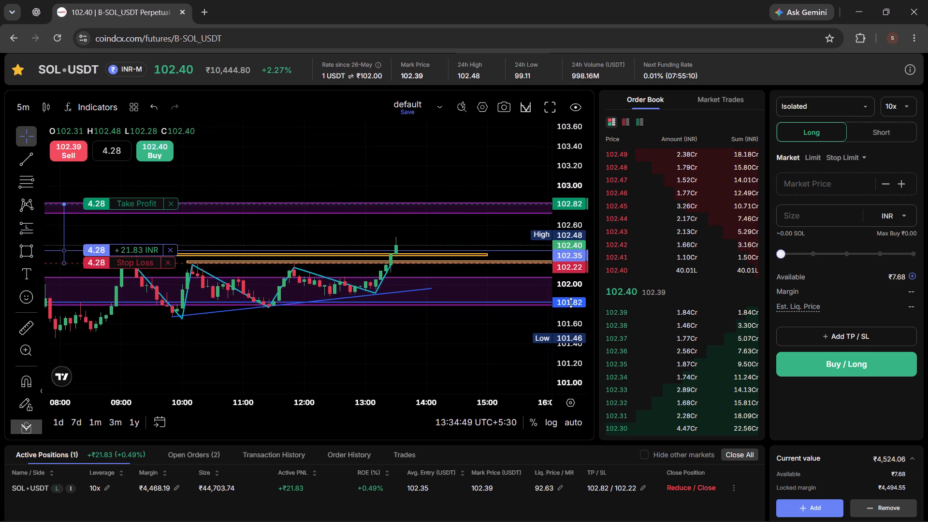
{"action": "left_click_drag", "start_coordinate": [571, 303], "coordinate": [571, 309]}
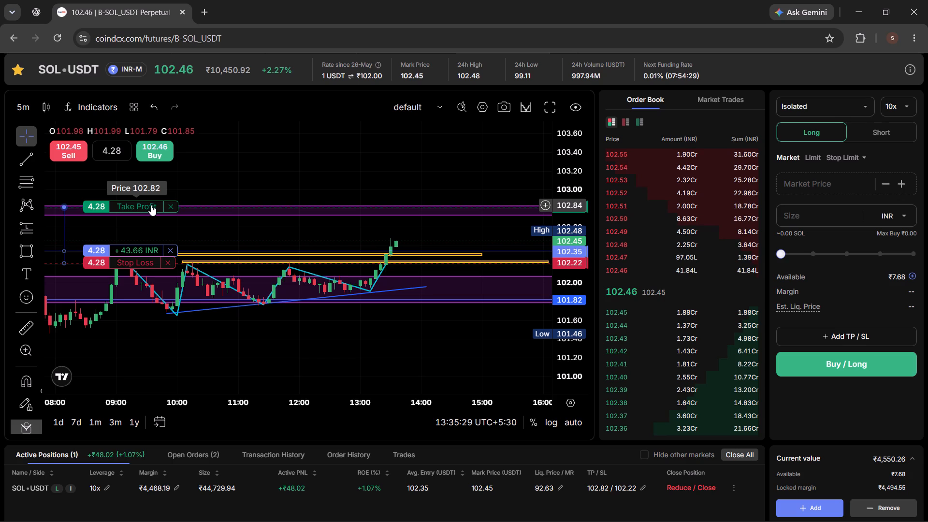
Place a Long position drawing on the 13:15 breakout candle with its entry at about 102.33.
{"action": "scroll", "coordinate": [298, 224], "scroll_direction": "down", "scroll_amount": 3}
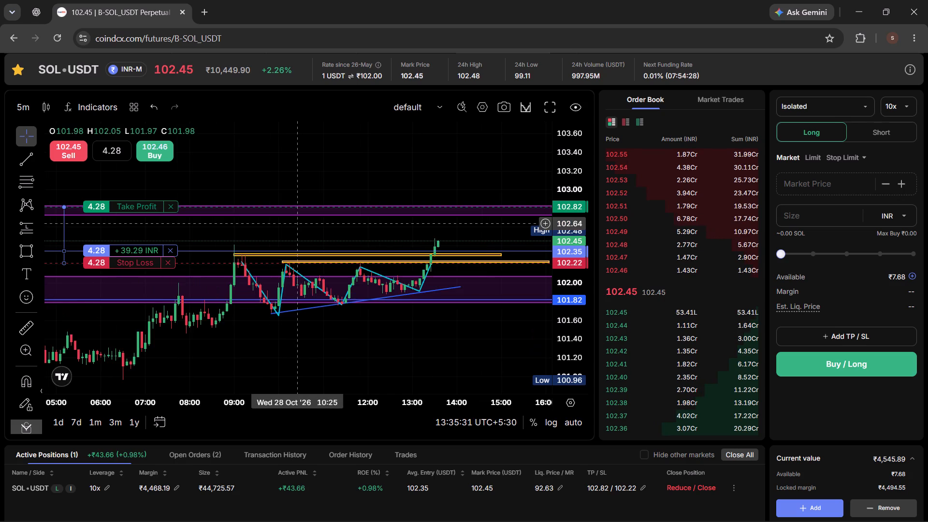
{"action": "scroll", "coordinate": [299, 223], "scroll_direction": "down", "scroll_amount": 3}
{"action": "left_click_drag", "start_coordinate": [469, 344], "coordinate": [316, 343]}
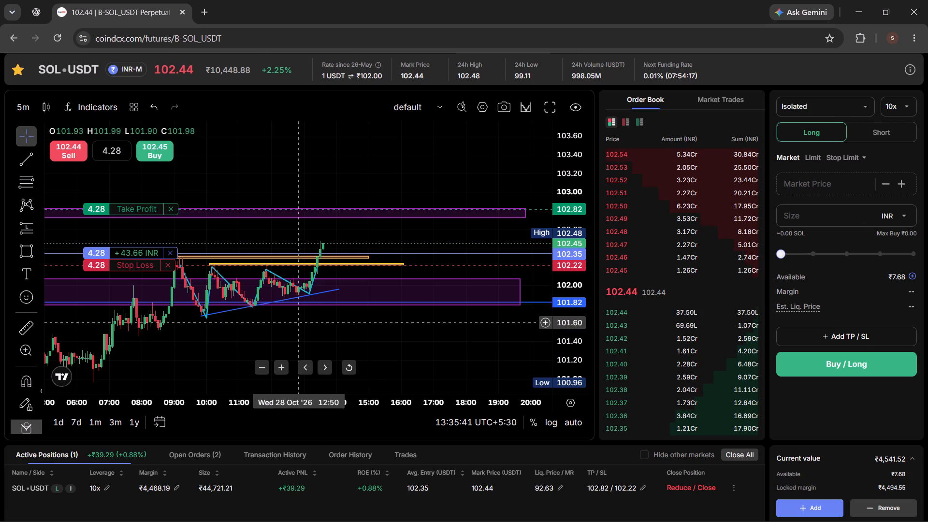
{"action": "scroll", "coordinate": [327, 182], "scroll_direction": "down", "scroll_amount": 3}
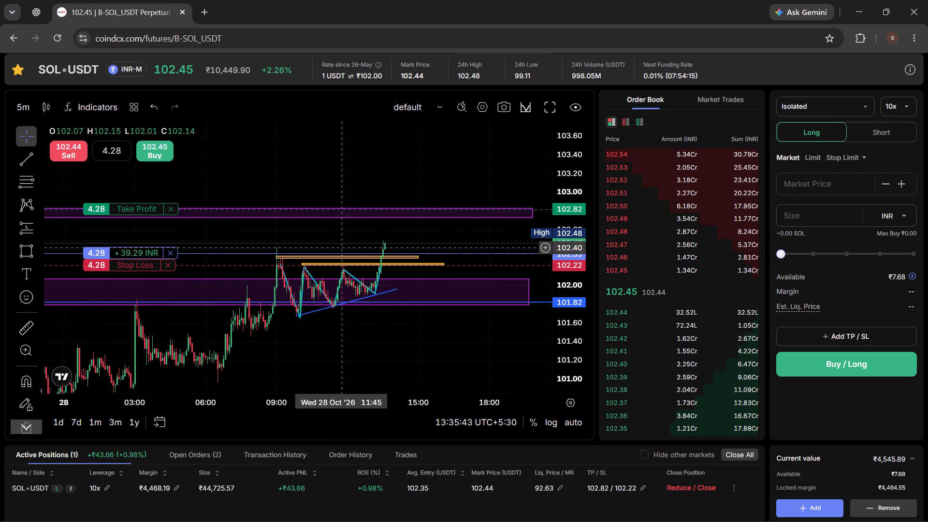
{"action": "left_click", "coordinate": [27, 223]}
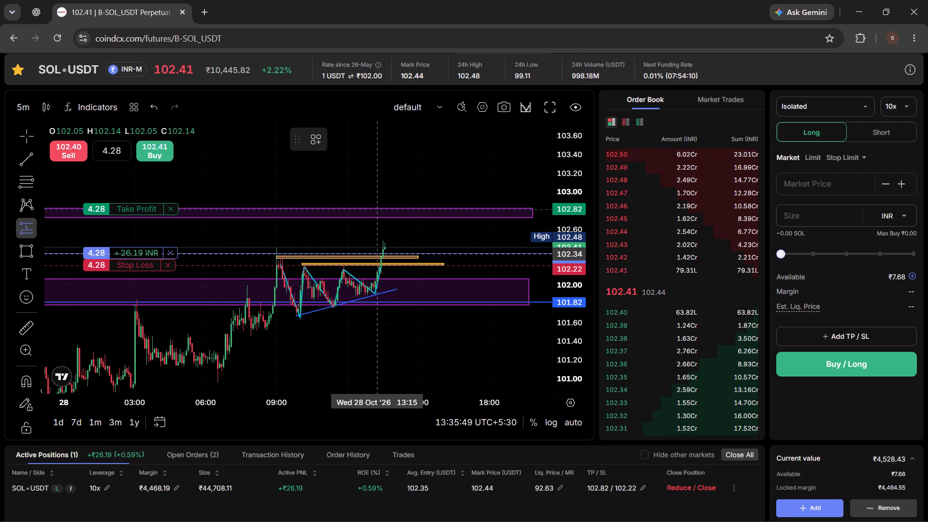
{"action": "left_click", "coordinate": [378, 254]}
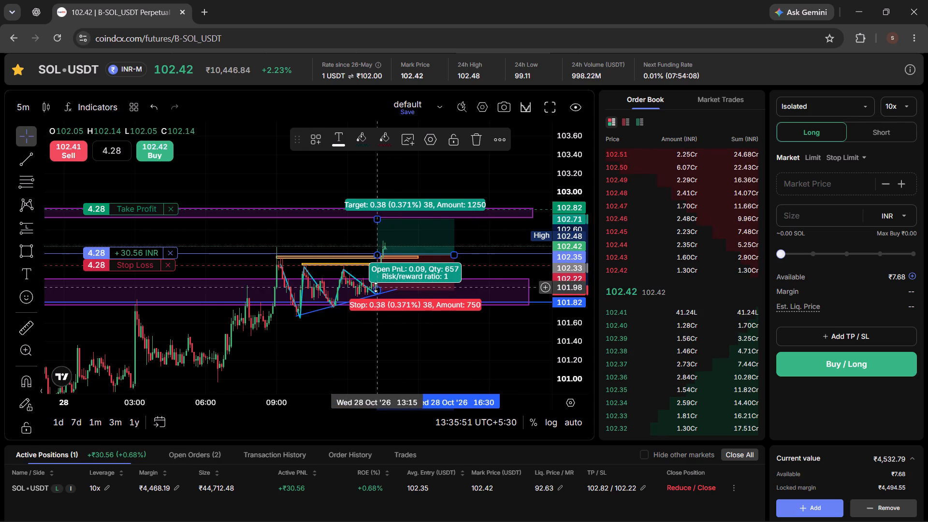
Adjust the Long position drawing's stop to 102.23 and its target to 102.82, at the upper purple zone's upper edge.
{"action": "left_click_drag", "start_coordinate": [376, 287], "coordinate": [433, 264]}
{"action": "left_click_drag", "start_coordinate": [376, 219], "coordinate": [376, 212]}
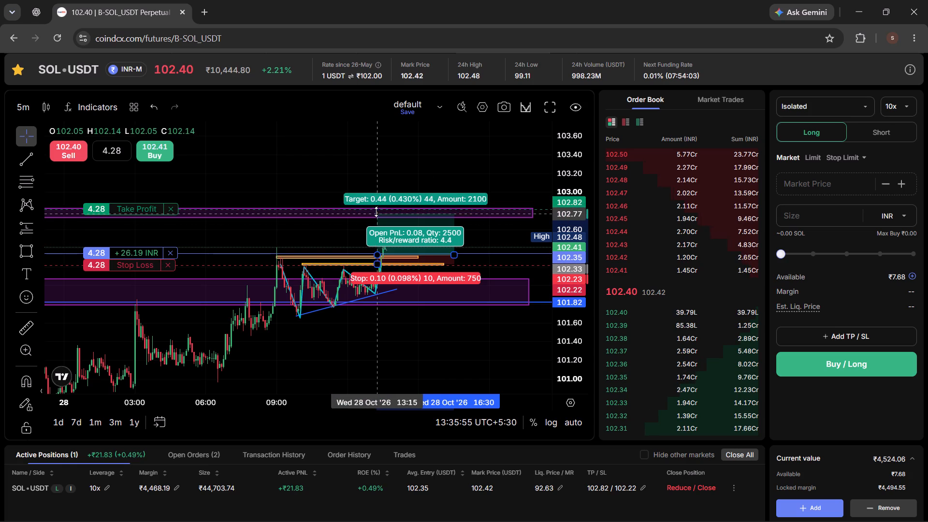
{"action": "left_click_drag", "start_coordinate": [376, 212], "coordinate": [377, 215]}
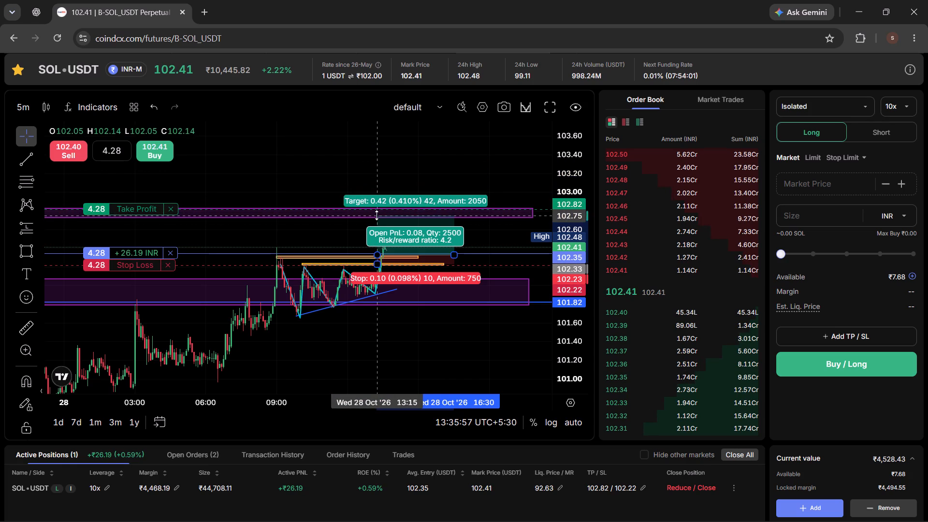
{"action": "left_click_drag", "start_coordinate": [377, 215], "coordinate": [377, 207]}
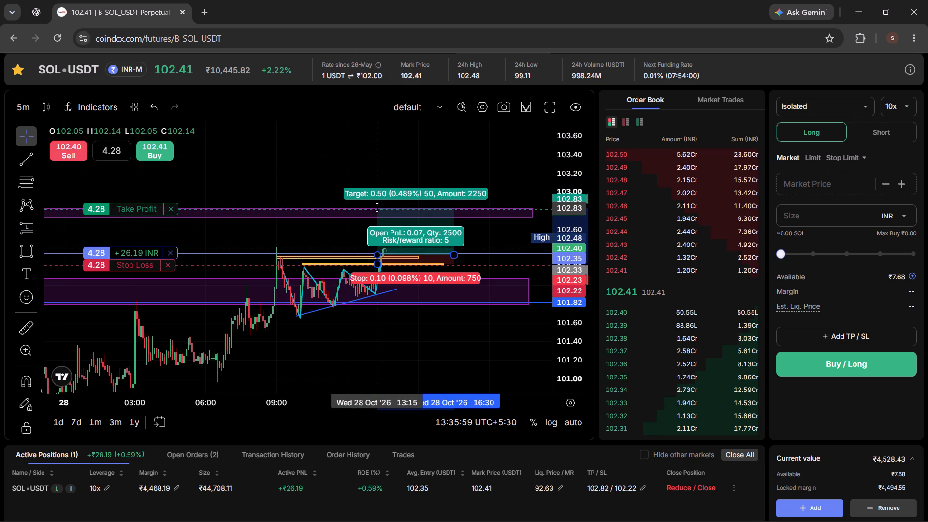
{"action": "left_click_drag", "start_coordinate": [377, 207], "coordinate": [377, 236]}
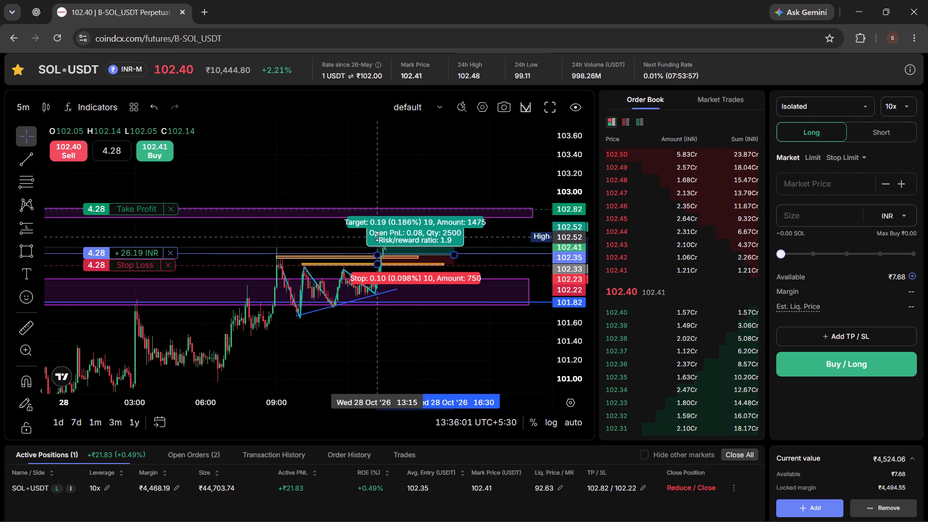
{"action": "left_click_drag", "start_coordinate": [377, 236], "coordinate": [376, 209]}
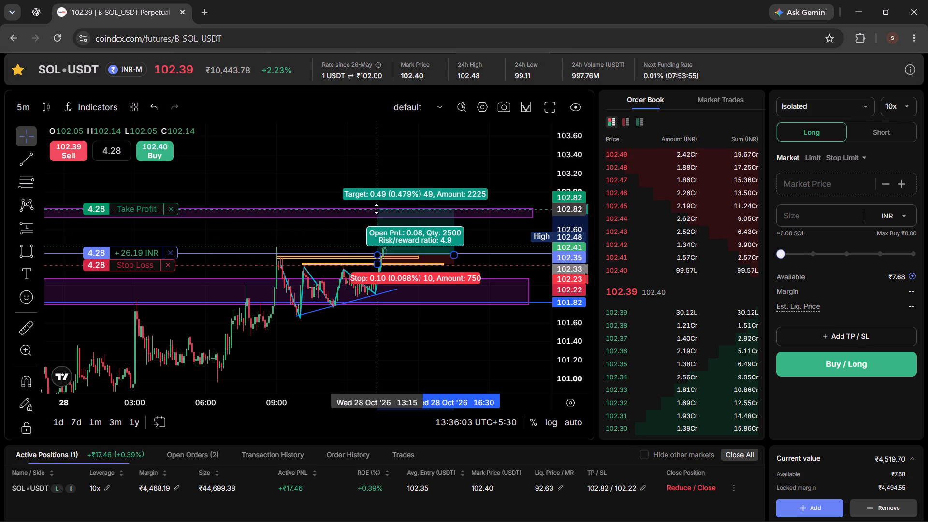
{"action": "left_click", "coordinate": [514, 174]}
Lower the live long position's stop loss to 102.12, between the lower thin yellow zone and the lower purple zone.
{"action": "scroll", "coordinate": [450, 300], "scroll_direction": "up", "scroll_amount": 7}
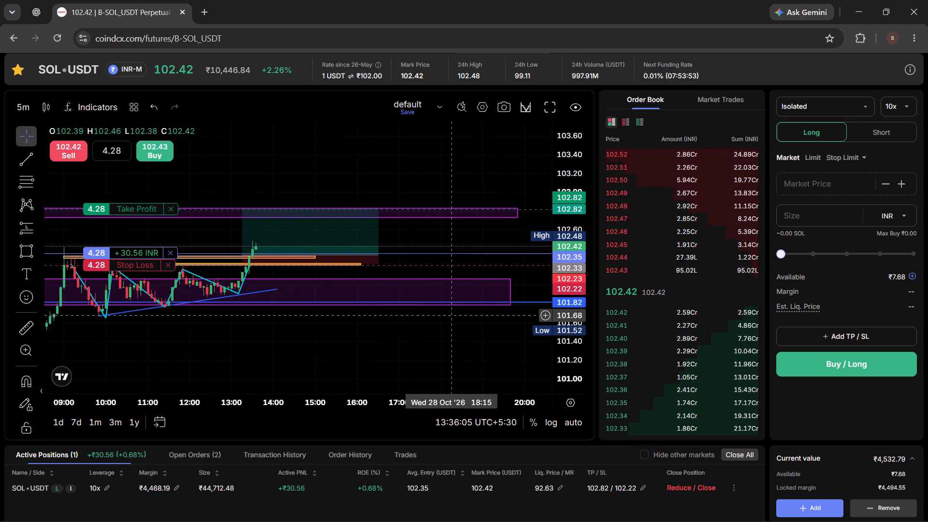
{"action": "left_click_drag", "start_coordinate": [580, 241], "coordinate": [593, 92]}
{"action": "left_click_drag", "start_coordinate": [365, 295], "coordinate": [433, 326]}
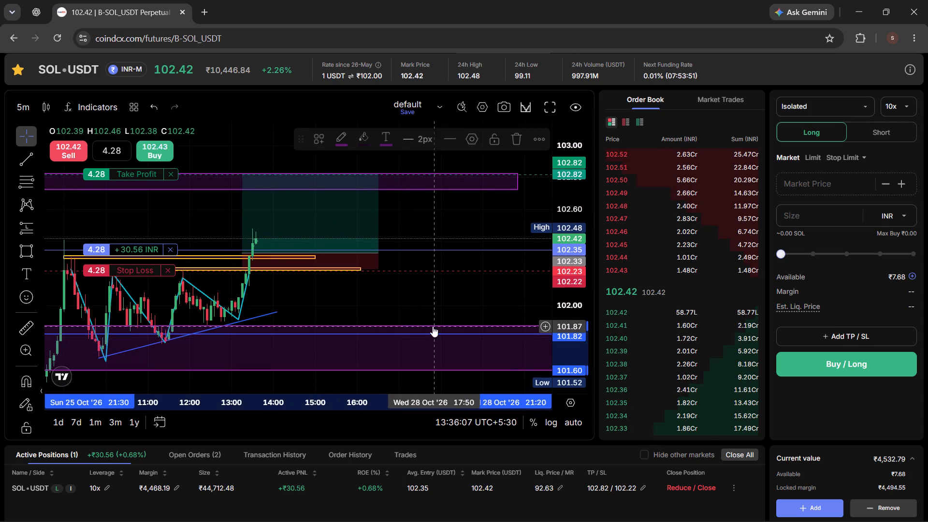
{"action": "key", "text": "ctrl+z"}
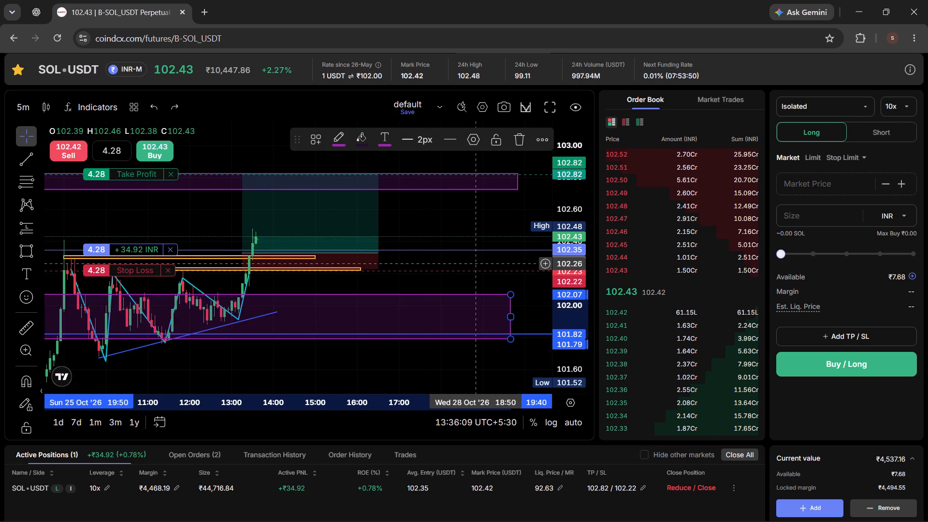
{"action": "left_click_drag", "start_coordinate": [204, 230], "coordinate": [208, 232]}
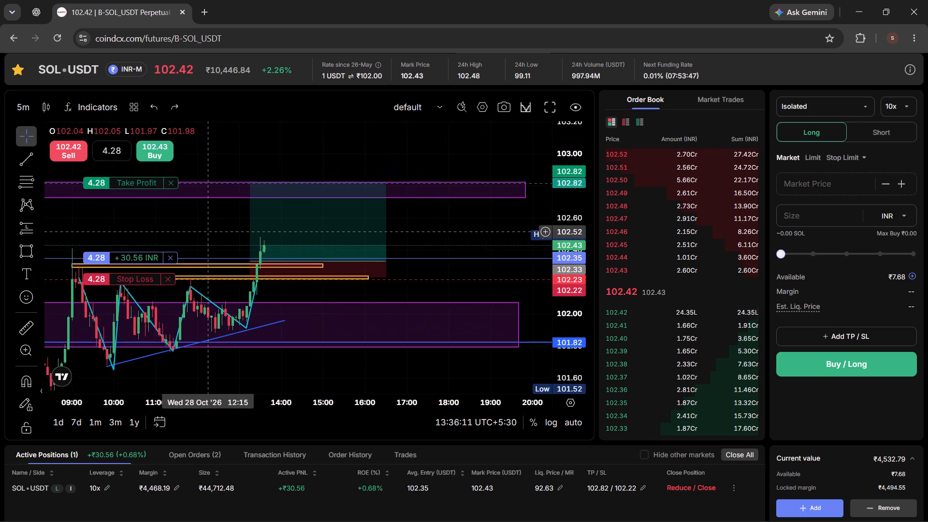
{"action": "left_click_drag", "start_coordinate": [208, 232], "coordinate": [215, 239]}
{"action": "scroll", "coordinate": [451, 224], "scroll_direction": "up", "scroll_amount": 3}
{"action": "left_click_drag", "start_coordinate": [568, 236], "coordinate": [597, 86]}
{"action": "left_click_drag", "start_coordinate": [364, 184], "coordinate": [464, 181]}
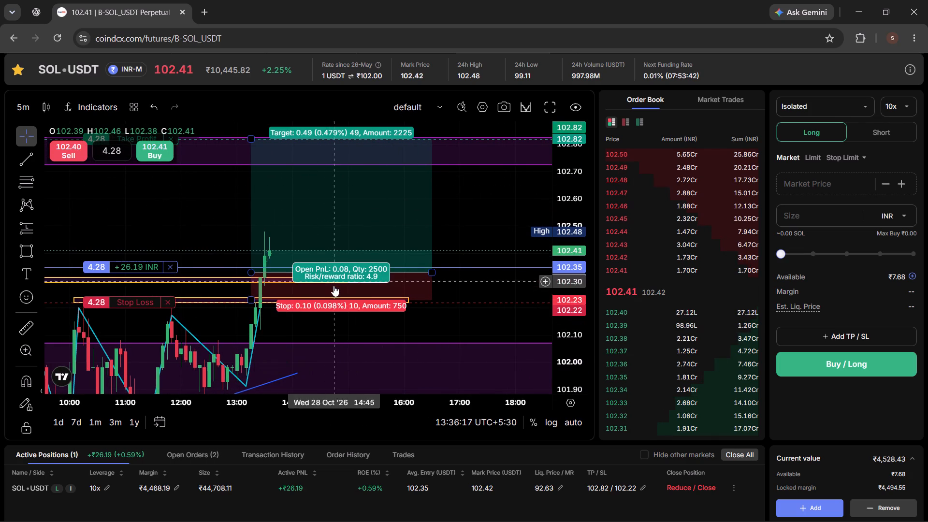
{"action": "left_click_drag", "start_coordinate": [252, 298], "coordinate": [258, 327]}
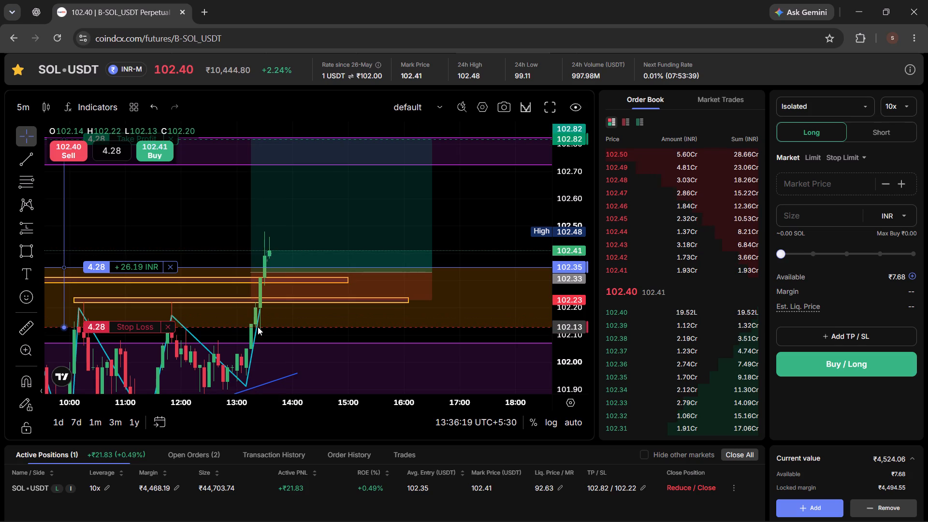
{"action": "left_click_drag", "start_coordinate": [258, 327], "coordinate": [261, 329]}
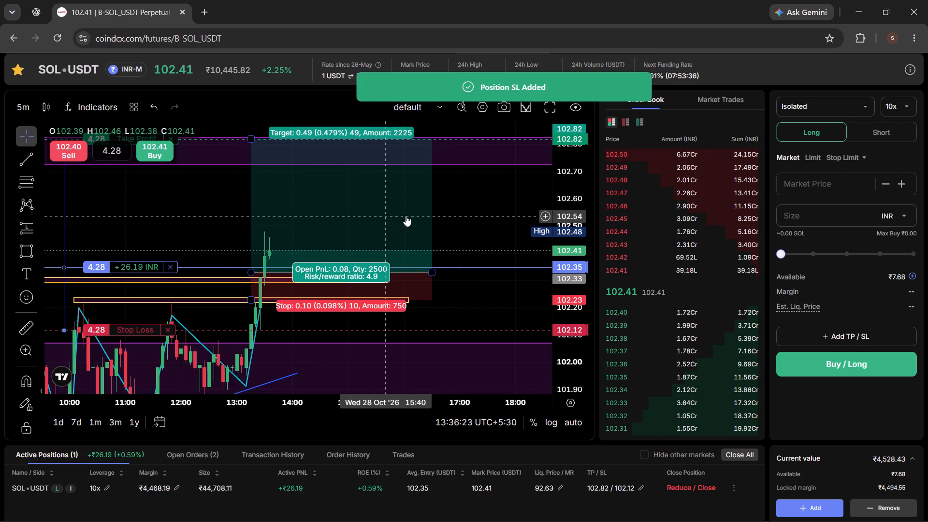
Shift the Long position drawing up so its entry sits at 102.35, level with the live position's entry line.
{"action": "left_click_drag", "start_coordinate": [485, 204], "coordinate": [505, 254]}
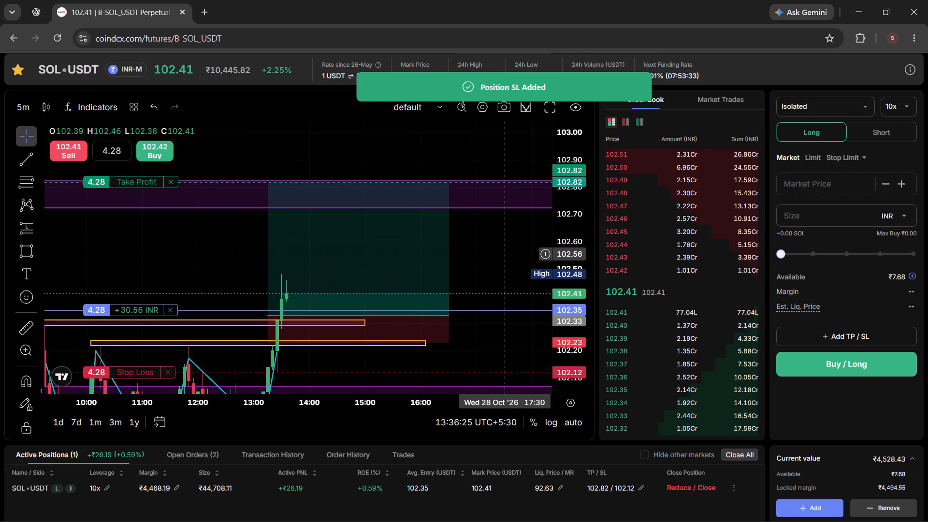
{"action": "left_click_drag", "start_coordinate": [505, 254], "coordinate": [507, 223]}
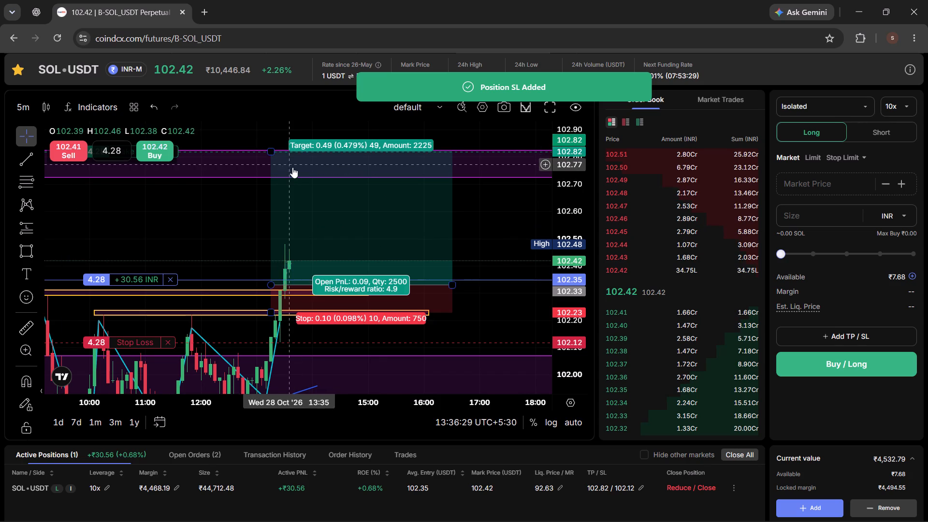
{"action": "left_click_drag", "start_coordinate": [285, 161], "coordinate": [288, 181]}
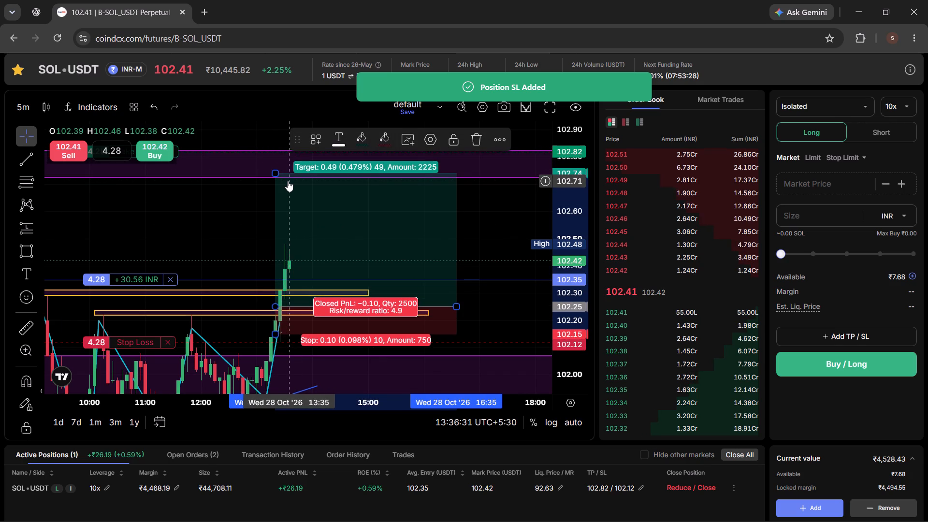
{"action": "key", "text": "ctrl+z"}
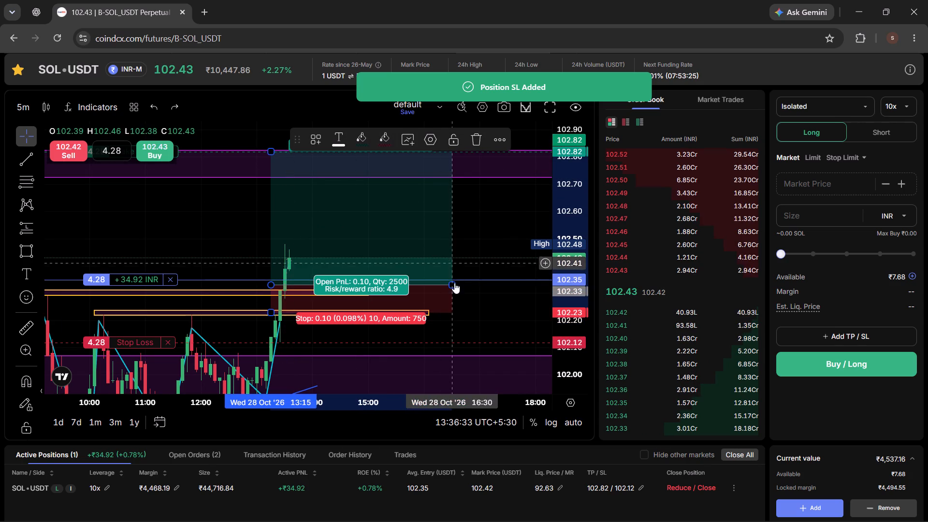
{"action": "left_click_drag", "start_coordinate": [439, 267], "coordinate": [440, 263]}
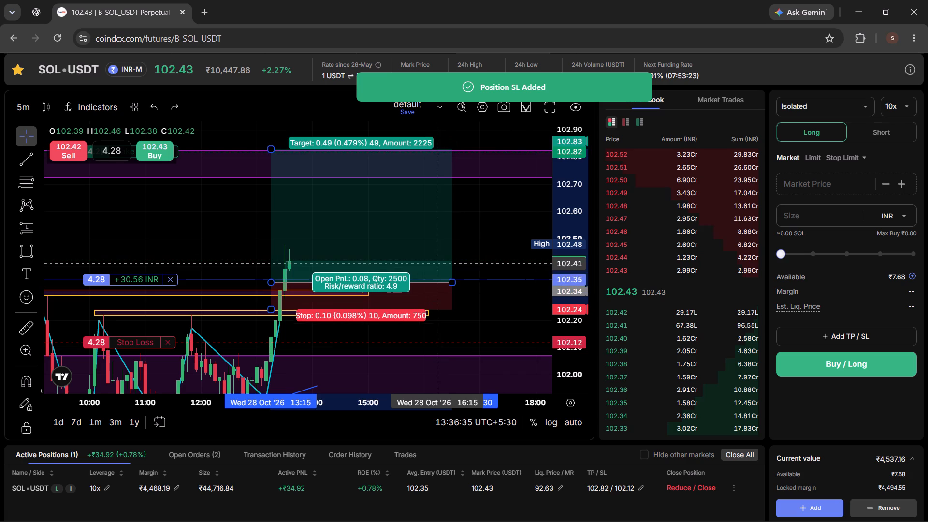
{"action": "left_click_drag", "start_coordinate": [440, 263], "coordinate": [440, 261]}
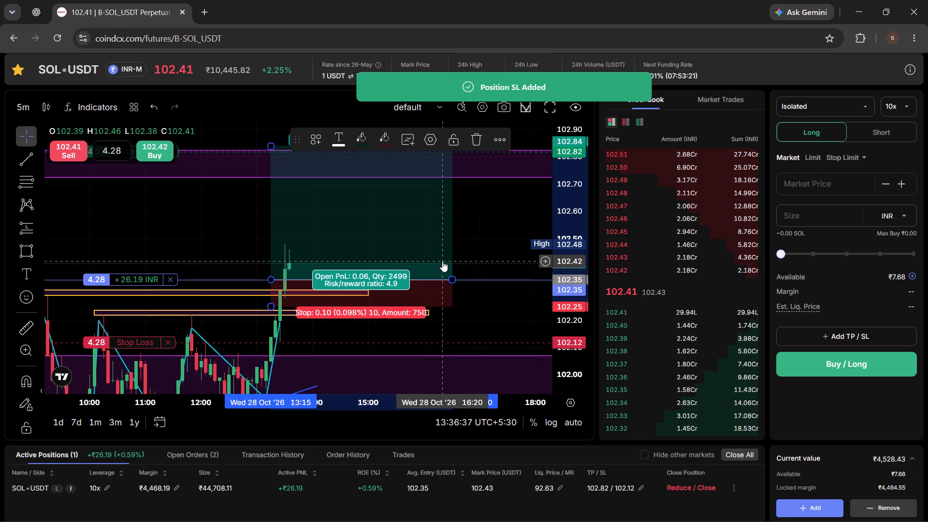
Set the Long position drawing's target to 102.82, level with the live take profit line.
{"action": "left_click_drag", "start_coordinate": [273, 144], "coordinate": [280, 160]}
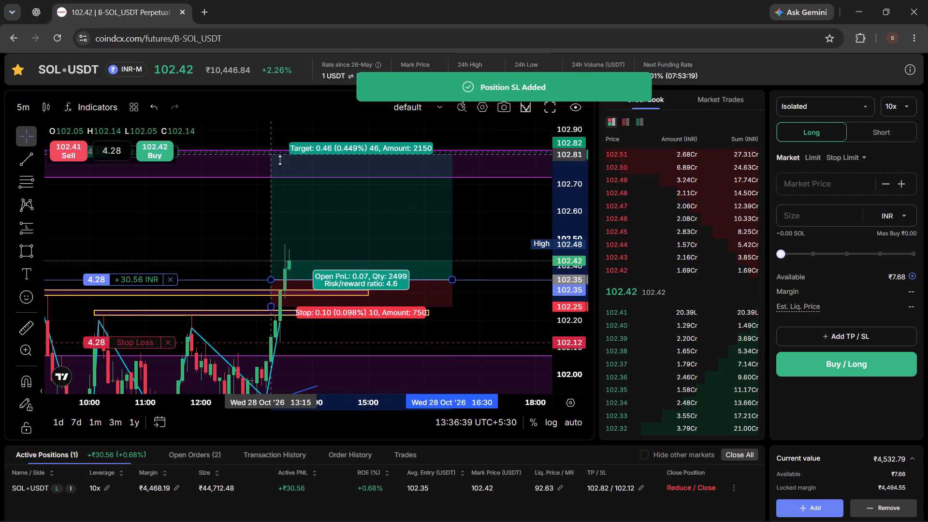
{"action": "left_click_drag", "start_coordinate": [280, 160], "coordinate": [292, 243]}
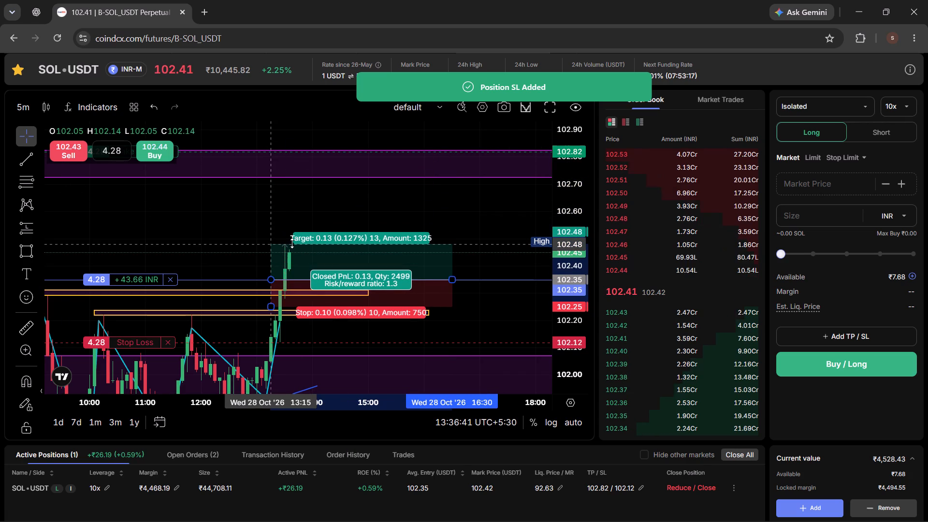
{"action": "left_click_drag", "start_coordinate": [292, 243], "coordinate": [306, 149]}
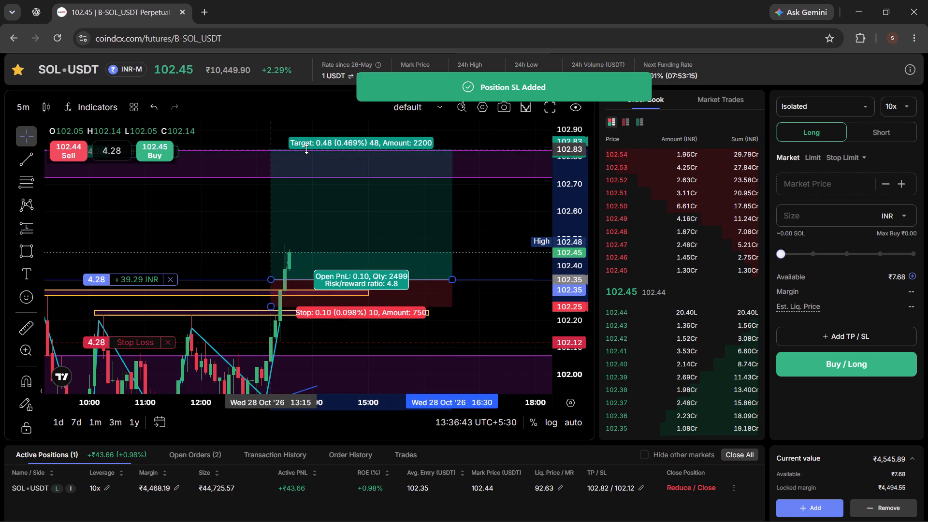
{"action": "left_click_drag", "start_coordinate": [306, 149], "coordinate": [307, 151]}
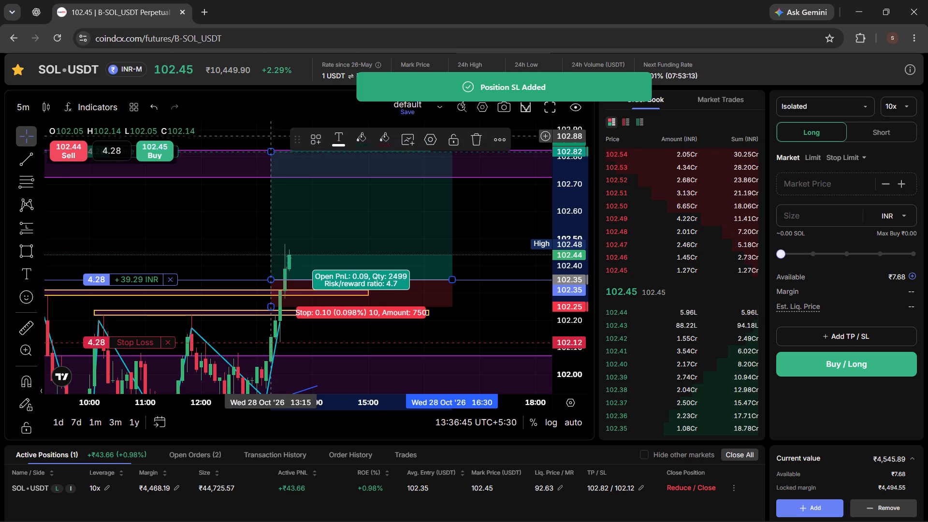
{"action": "left_click", "coordinate": [267, 134]}
{"action": "scroll", "coordinate": [268, 192], "scroll_direction": "down", "scroll_amount": 9}
{"action": "left_click_drag", "start_coordinate": [572, 185], "coordinate": [577, 246]}
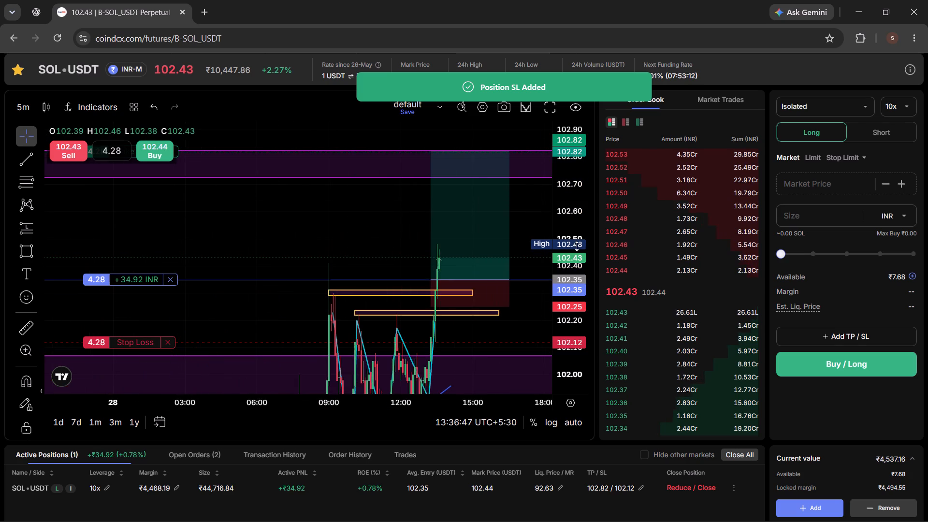
Lower the live long position's take profit to 102.72, at the upper purple zone's lower edge.
{"action": "left_click_drag", "start_coordinate": [577, 246], "coordinate": [572, 297]}
{"action": "scroll", "coordinate": [496, 342], "scroll_direction": "up", "scroll_amount": 3}
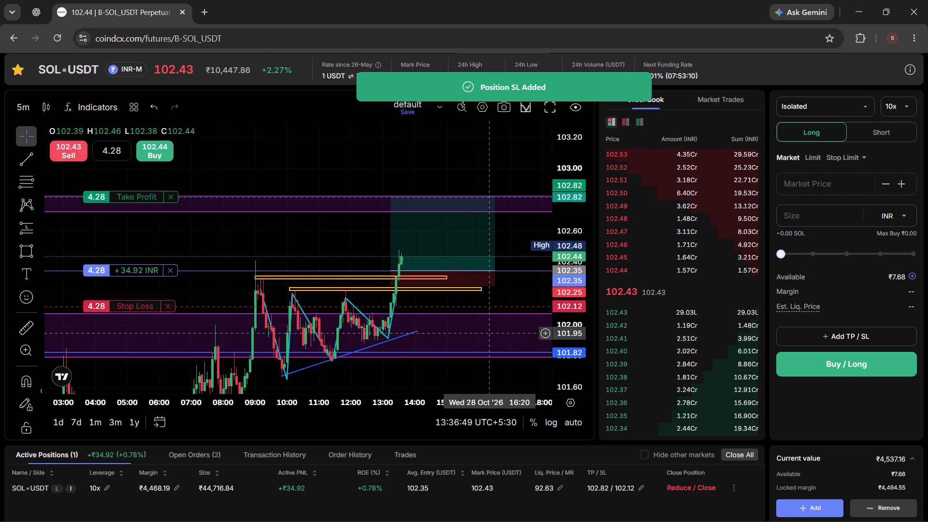
{"action": "scroll", "coordinate": [223, 238], "scroll_direction": "down", "scroll_amount": 15}
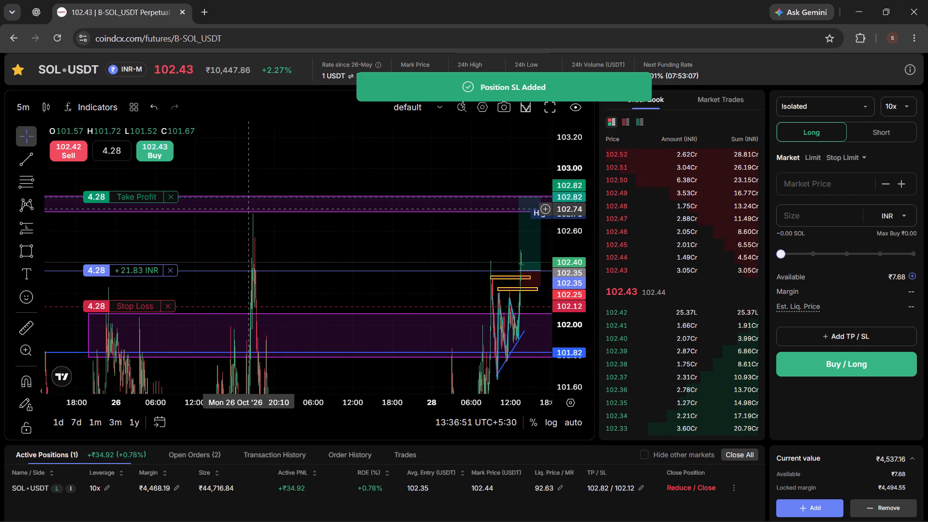
{"action": "left_click_drag", "start_coordinate": [474, 237], "coordinate": [233, 217]}
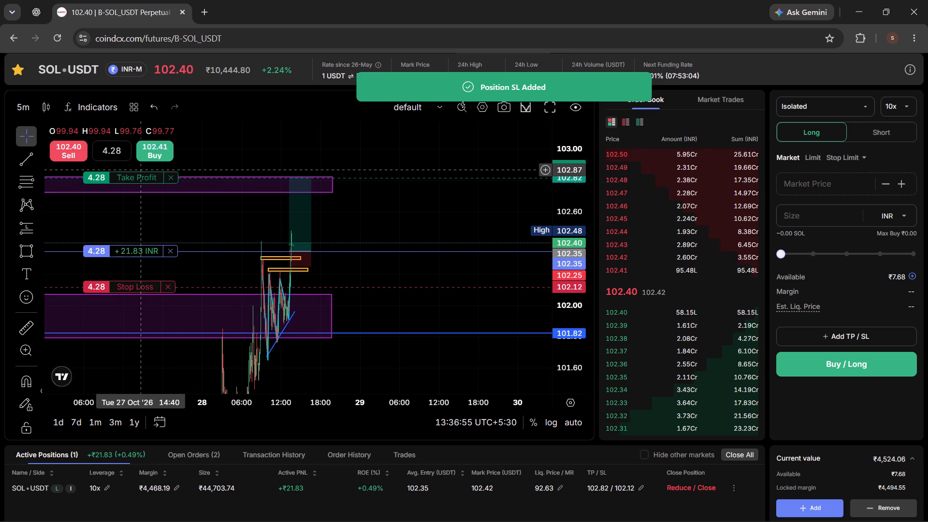
{"action": "left_click_drag", "start_coordinate": [140, 175], "coordinate": [141, 186]}
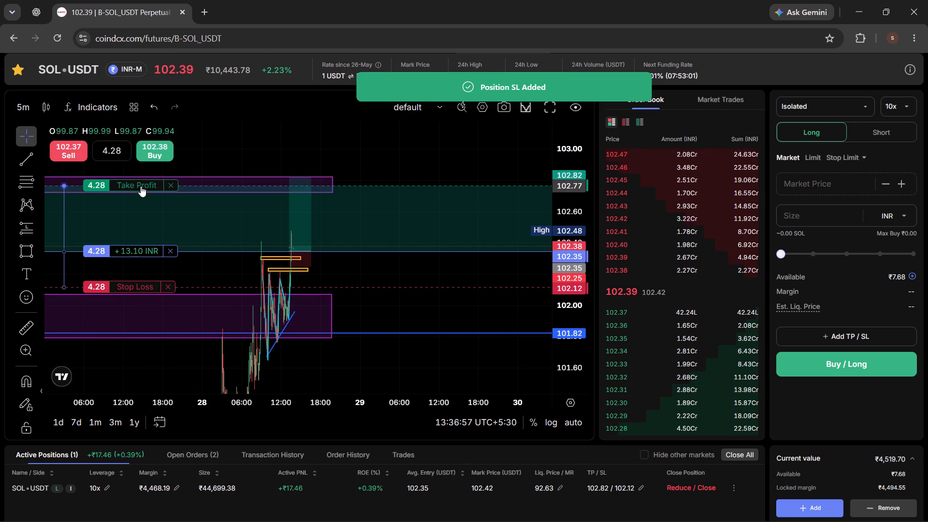
{"action": "left_click_drag", "start_coordinate": [141, 186], "coordinate": [143, 192]}
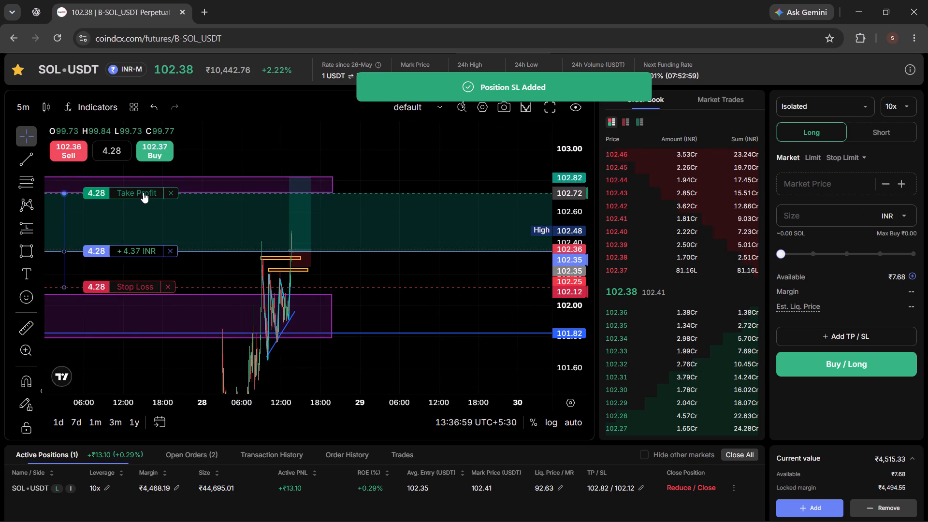
{"action": "left_click_drag", "start_coordinate": [143, 192], "coordinate": [145, 192]}
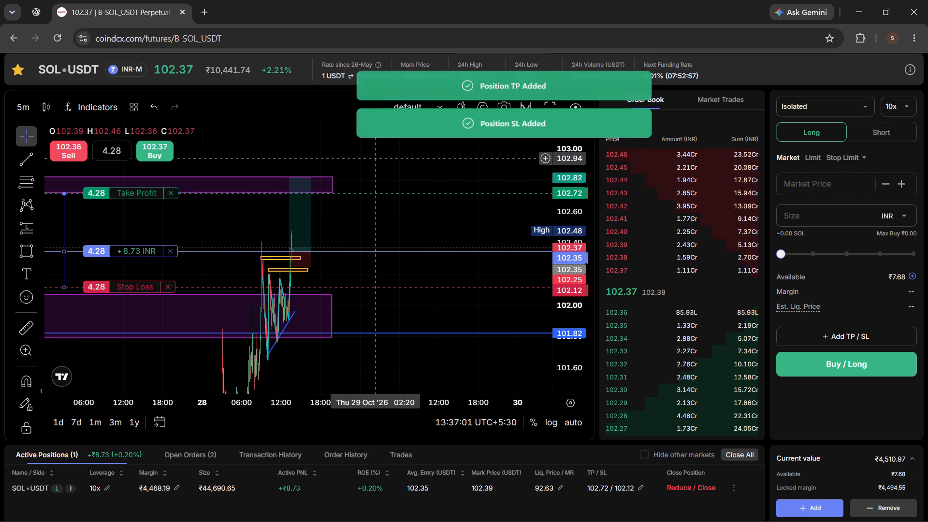
{"action": "left_click", "coordinate": [376, 158]}
Delete the Long position risk/reward drawing from the chart, keeping the live position's entry, stop loss and take profit lines.
{"action": "scroll", "coordinate": [385, 232], "scroll_direction": "up", "scroll_amount": 6}
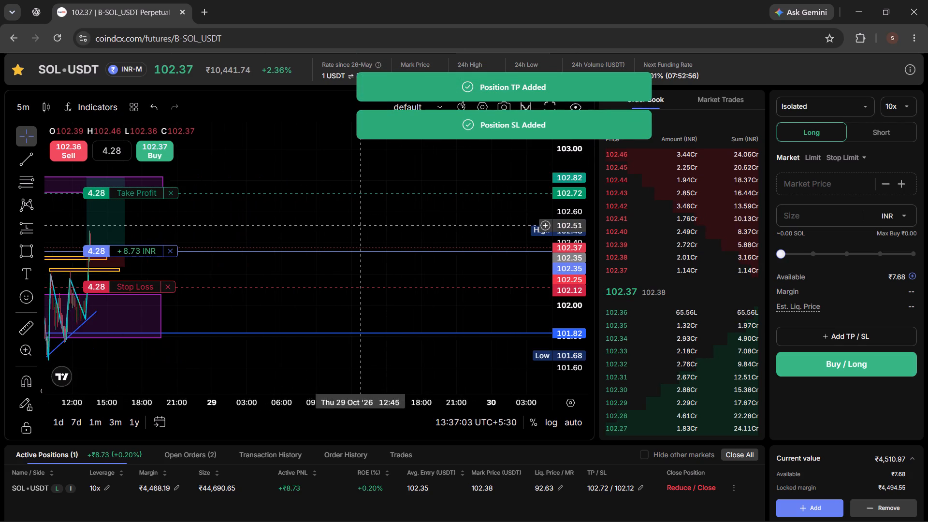
{"action": "left_click_drag", "start_coordinate": [258, 212], "coordinate": [514, 227]}
{"action": "scroll", "coordinate": [387, 261], "scroll_direction": "up", "scroll_amount": 9}
{"action": "left_click_drag", "start_coordinate": [267, 282], "coordinate": [435, 290]}
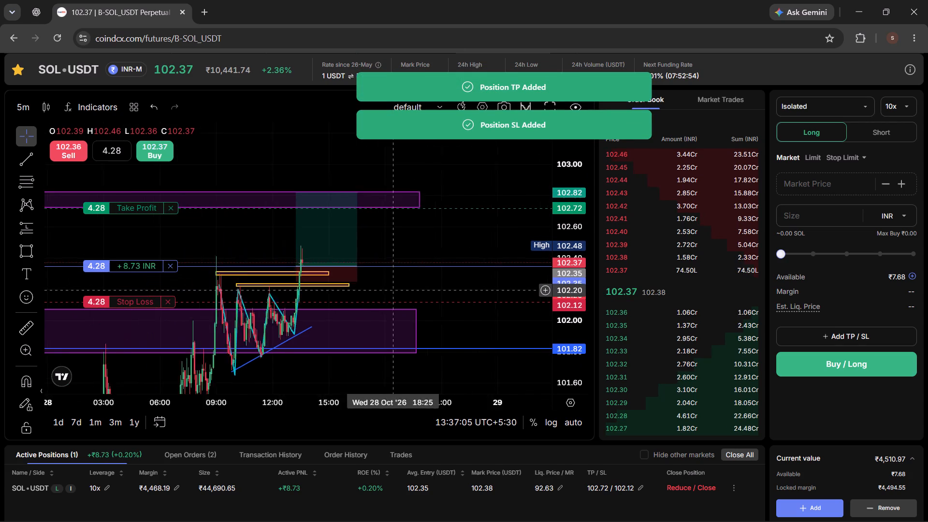
{"action": "left_click_drag", "start_coordinate": [435, 290], "coordinate": [483, 282]}
{"action": "scroll", "coordinate": [484, 282], "scroll_direction": "up", "scroll_amount": 5}
{"action": "scroll", "coordinate": [414, 285], "scroll_direction": "up", "scroll_amount": 4}
{"action": "left_click_drag", "start_coordinate": [360, 274], "coordinate": [454, 276]}
{"action": "scroll", "coordinate": [386, 234], "scroll_direction": "up", "scroll_amount": 3}
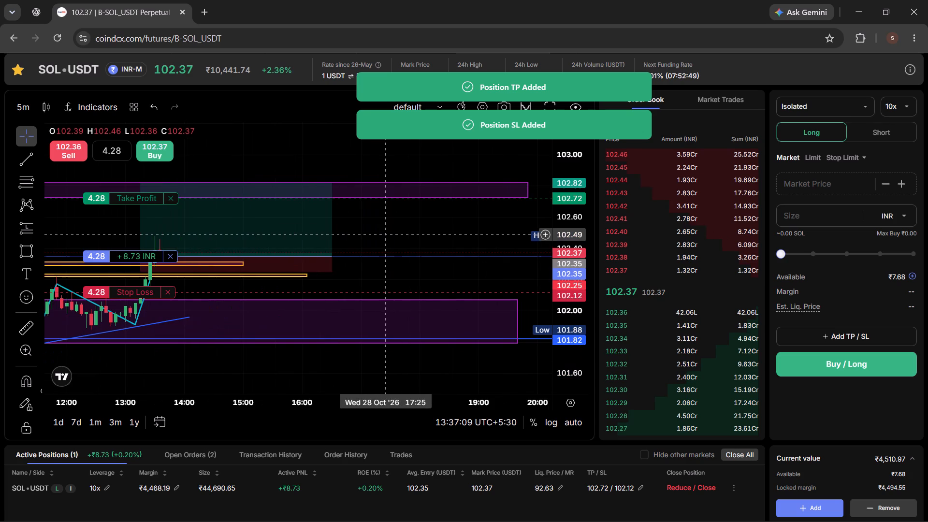
{"action": "left_click_drag", "start_coordinate": [367, 288], "coordinate": [470, 291]}
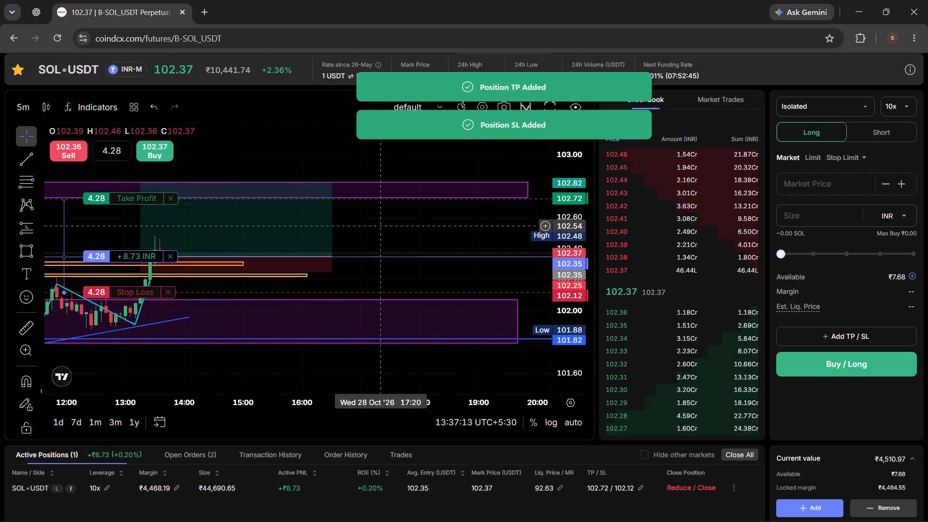
{"action": "scroll", "coordinate": [413, 220], "scroll_direction": "down", "scroll_amount": 1}
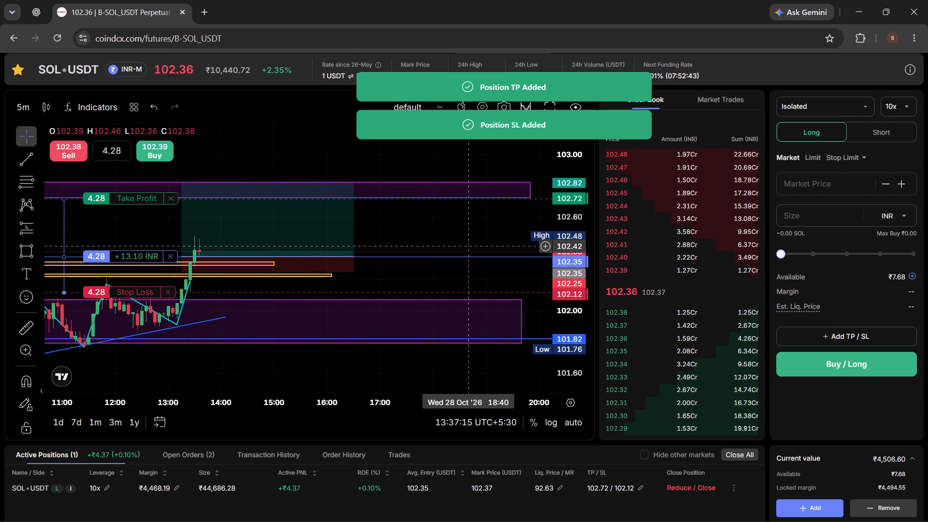
{"action": "left_click", "coordinate": [288, 230]}
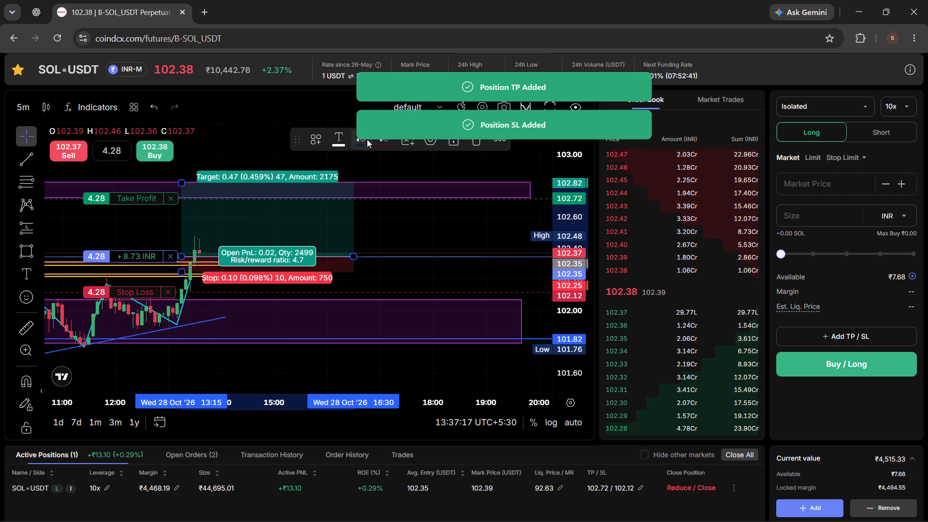
{"action": "left_click", "coordinate": [474, 145]}
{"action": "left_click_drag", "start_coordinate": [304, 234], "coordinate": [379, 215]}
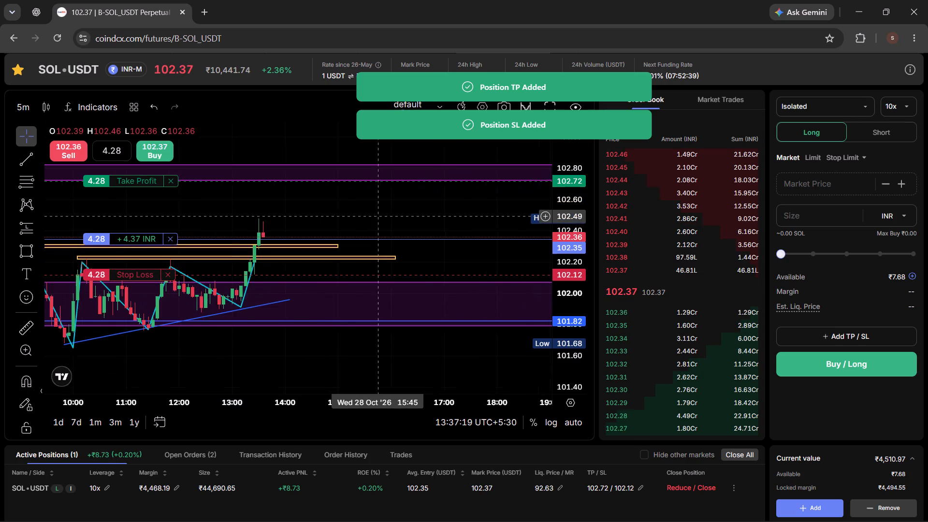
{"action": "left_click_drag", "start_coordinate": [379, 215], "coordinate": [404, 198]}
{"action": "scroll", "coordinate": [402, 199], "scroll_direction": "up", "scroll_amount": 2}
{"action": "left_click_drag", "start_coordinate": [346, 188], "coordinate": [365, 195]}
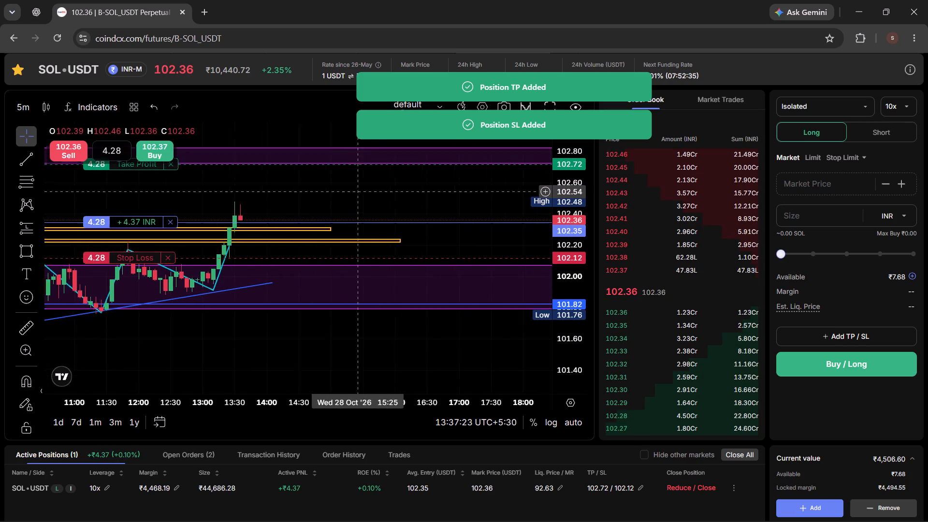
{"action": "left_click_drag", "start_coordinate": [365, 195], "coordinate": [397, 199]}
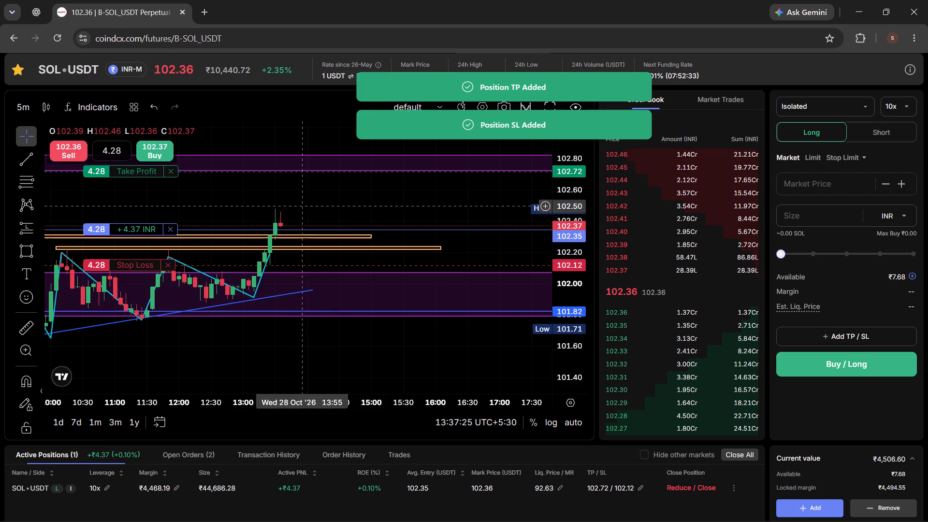
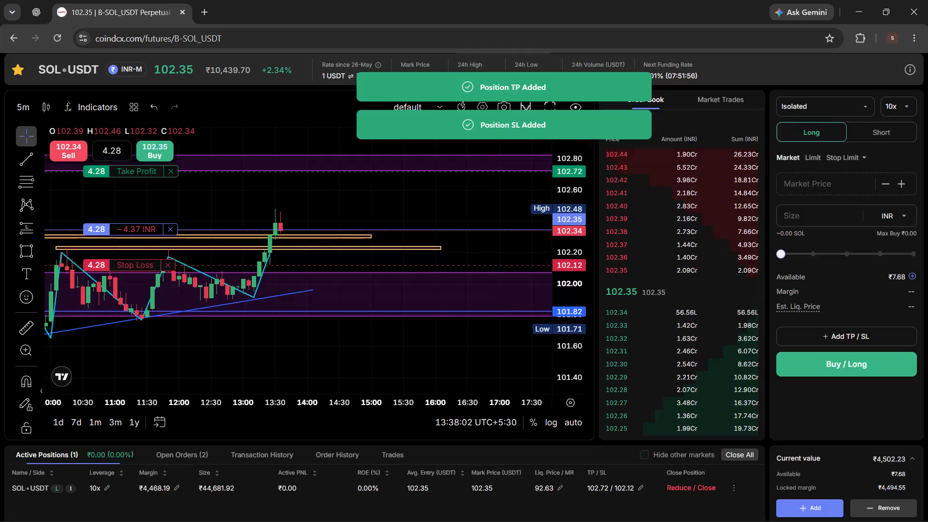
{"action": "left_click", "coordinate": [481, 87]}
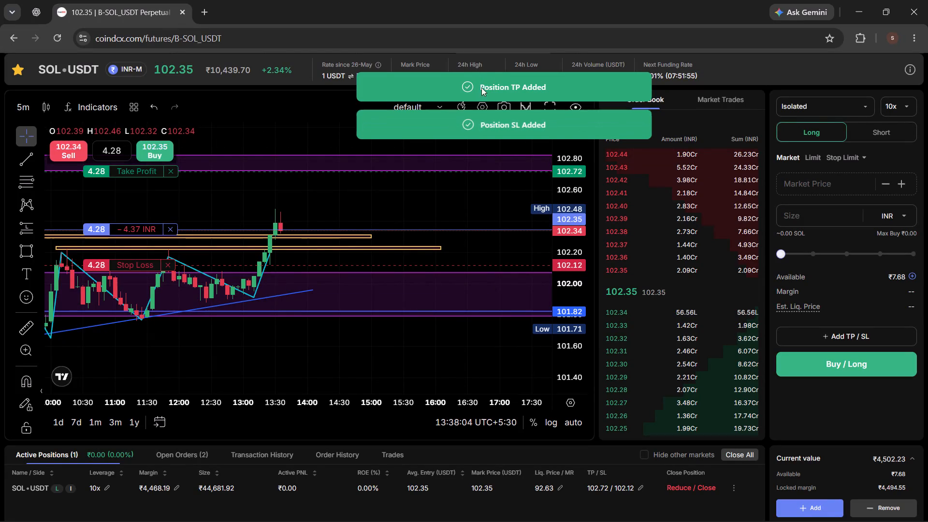
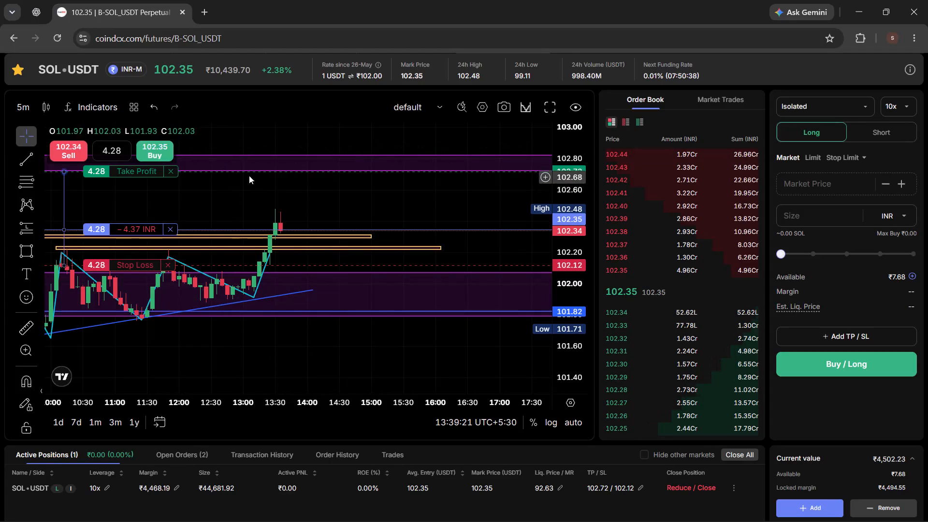
Place a long position projection on the 5-minute chart with its entry at 102.35, just after the latest candle.
{"action": "scroll", "coordinate": [430, 251], "scroll_direction": "up", "scroll_amount": 4}
{"action": "scroll", "coordinate": [346, 226], "scroll_direction": "down", "scroll_amount": 3}
{"action": "left_click_drag", "start_coordinate": [561, 243], "coordinate": [563, 238]}
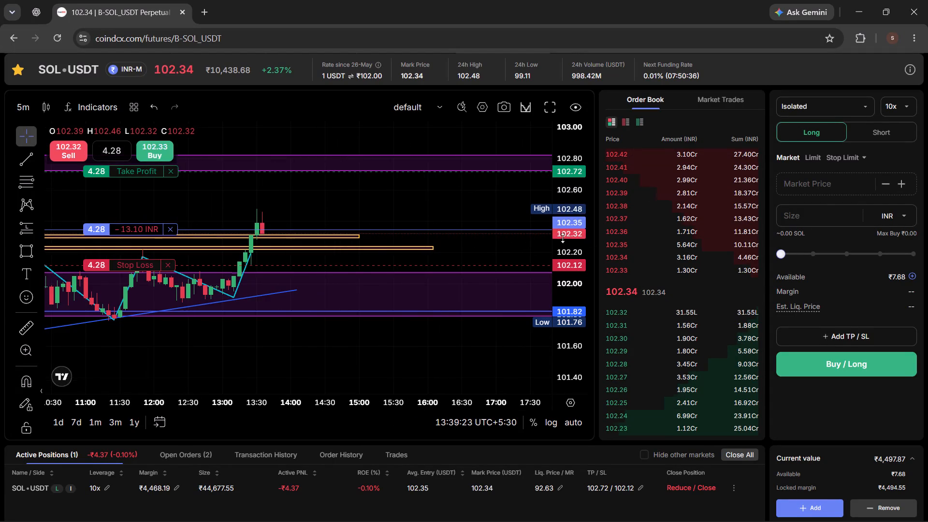
{"action": "left_click_drag", "start_coordinate": [563, 238], "coordinate": [599, 120]}
{"action": "left_click_drag", "start_coordinate": [349, 184], "coordinate": [386, 250]}
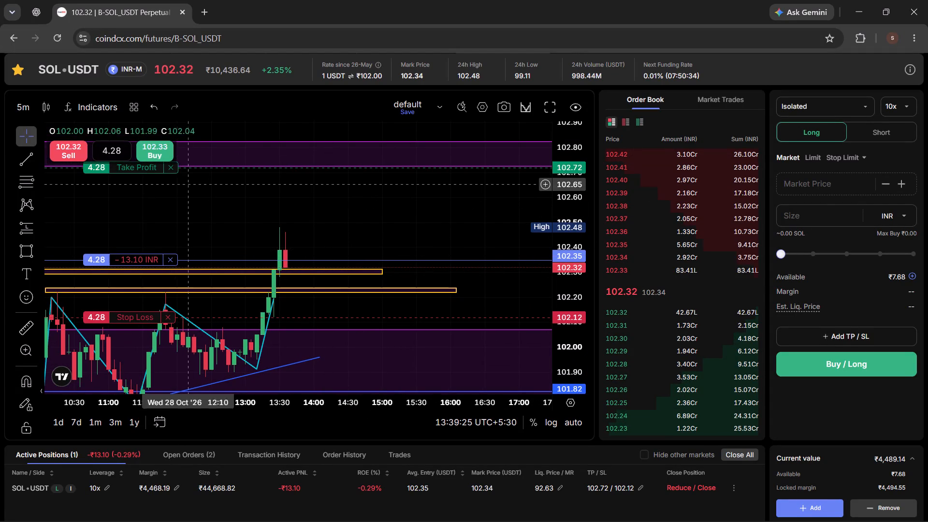
{"action": "left_click", "coordinate": [19, 230]}
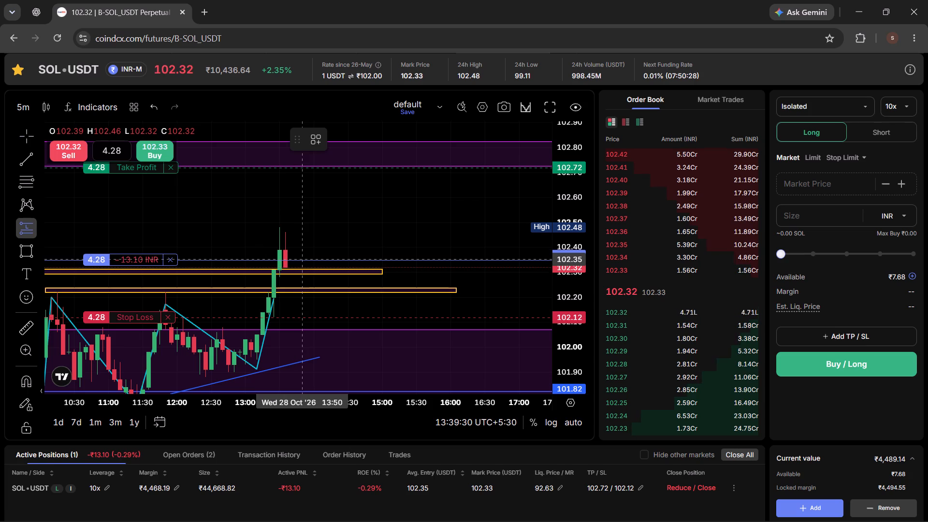
{"action": "left_click", "coordinate": [305, 261]}
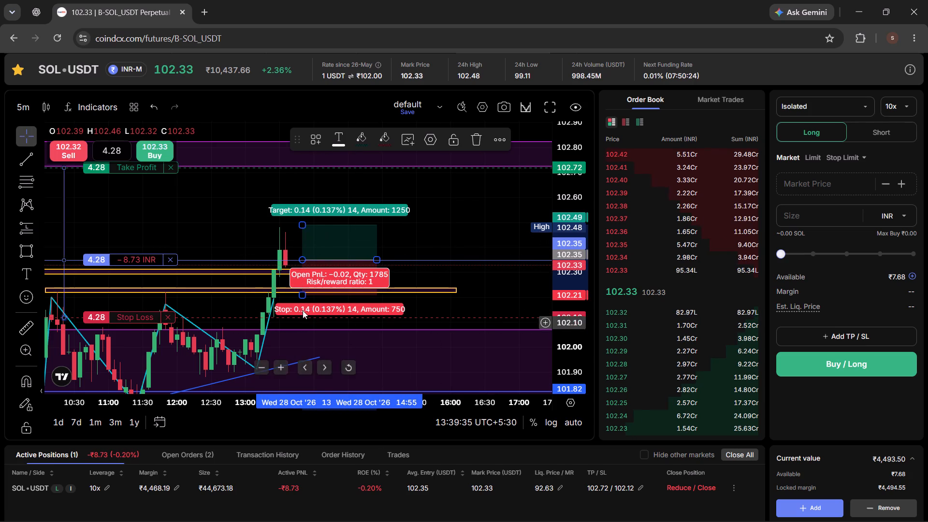
Stretch the long position projection to a stop at 102.11 and a target at 102.83, for a risk/reward ratio of 2.
{"action": "left_click_drag", "start_coordinate": [304, 294], "coordinate": [333, 318]}
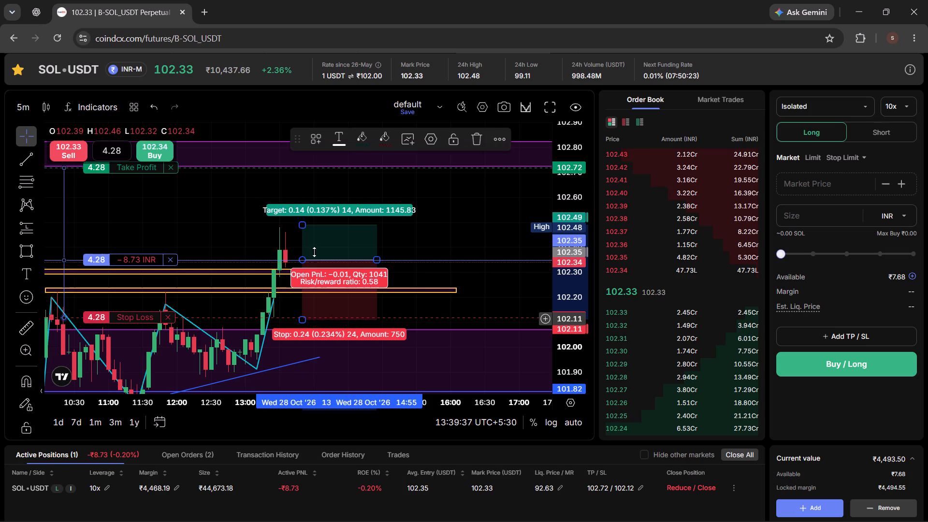
{"action": "left_click_drag", "start_coordinate": [304, 225], "coordinate": [318, 191]}
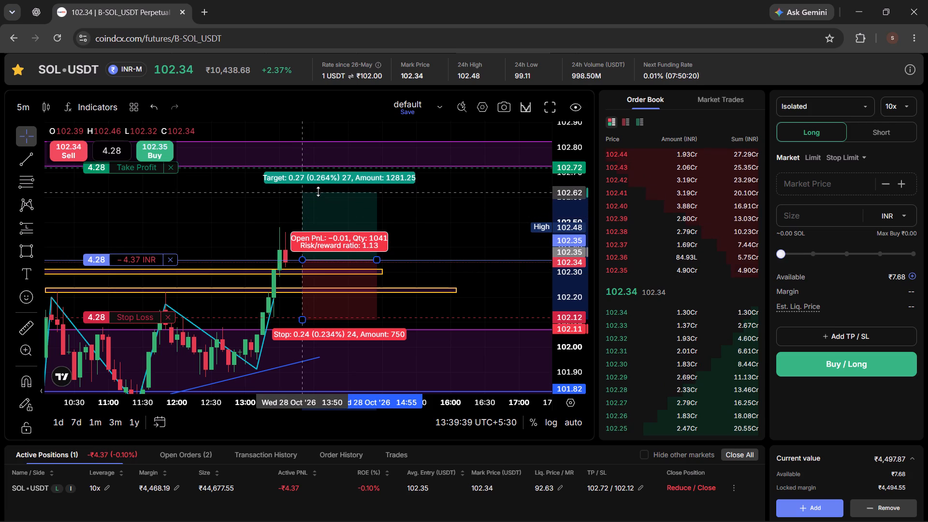
{"action": "left_click_drag", "start_coordinate": [318, 191], "coordinate": [328, 160]}
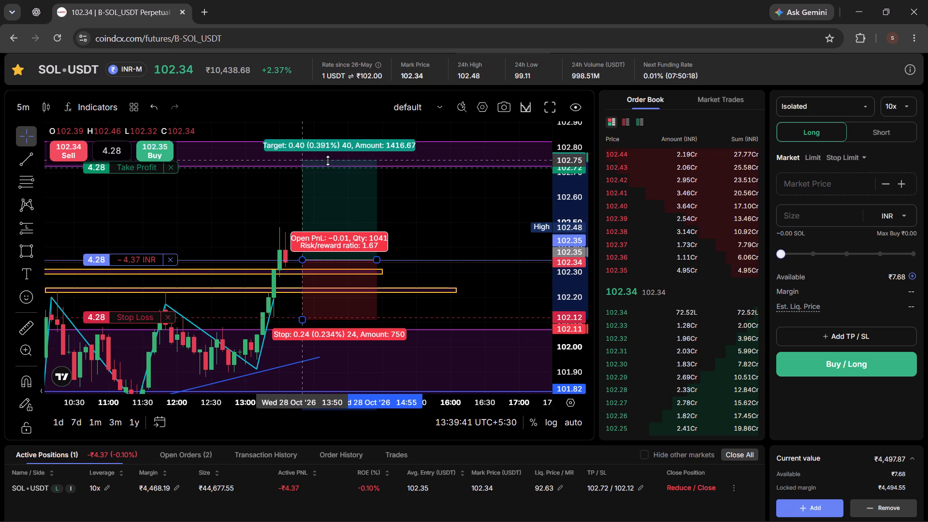
{"action": "left_click_drag", "start_coordinate": [328, 160], "coordinate": [333, 146]}
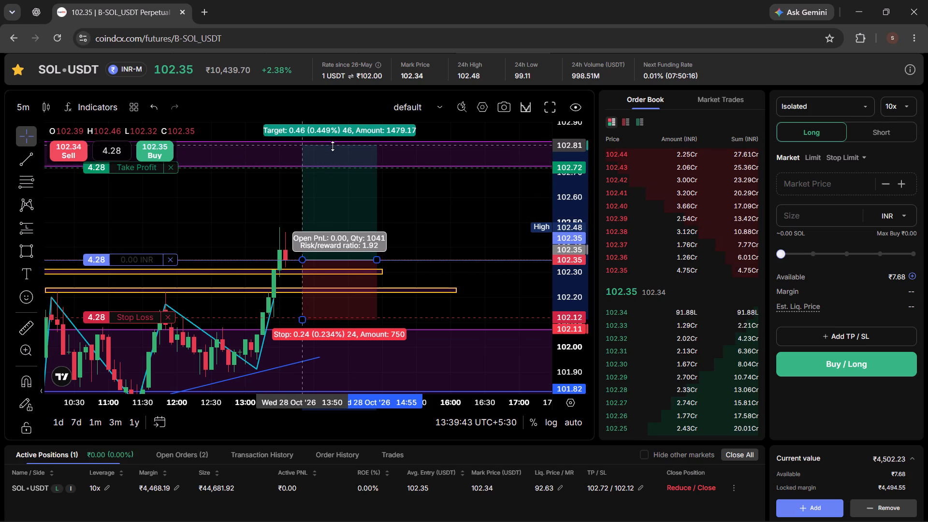
{"action": "left_click_drag", "start_coordinate": [333, 146], "coordinate": [333, 139]}
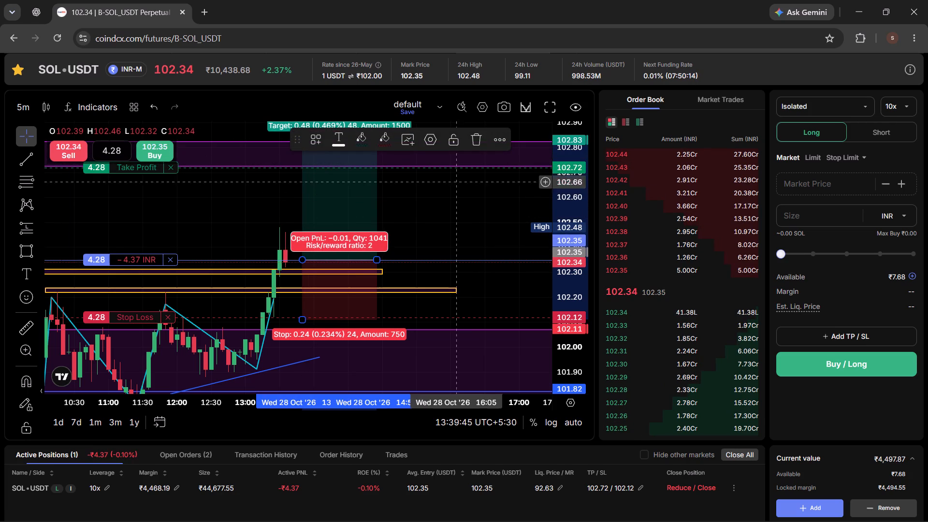
{"action": "left_click", "coordinate": [463, 203]}
Move the open SOL-USDT position's take profit to 102.83, matching the projection's target.
{"action": "left_click_drag", "start_coordinate": [151, 163], "coordinate": [159, 151]}
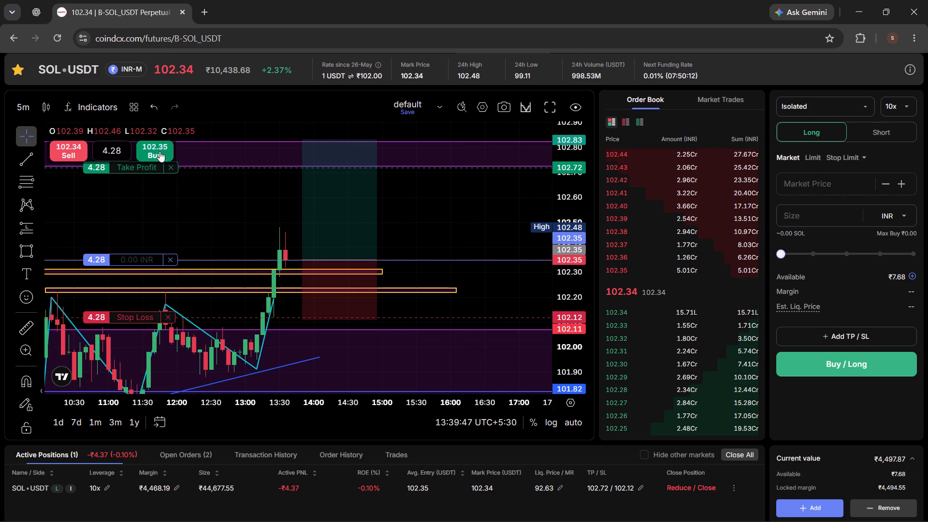
{"action": "left_click_drag", "start_coordinate": [159, 151], "coordinate": [166, 141]}
{"action": "left_click_drag", "start_coordinate": [155, 168], "coordinate": [174, 139]}
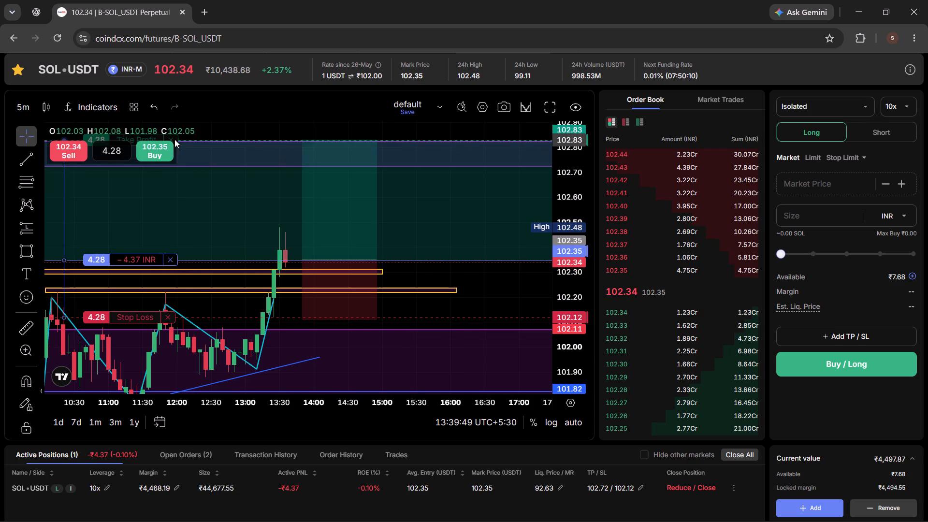
{"action": "left_click_drag", "start_coordinate": [174, 139], "coordinate": [176, 140]}
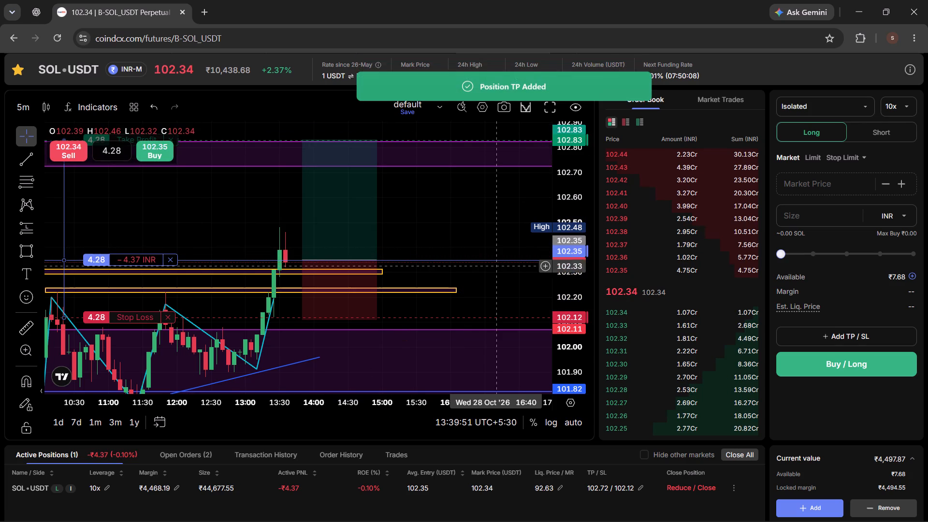
{"action": "left_click", "coordinate": [496, 283]}
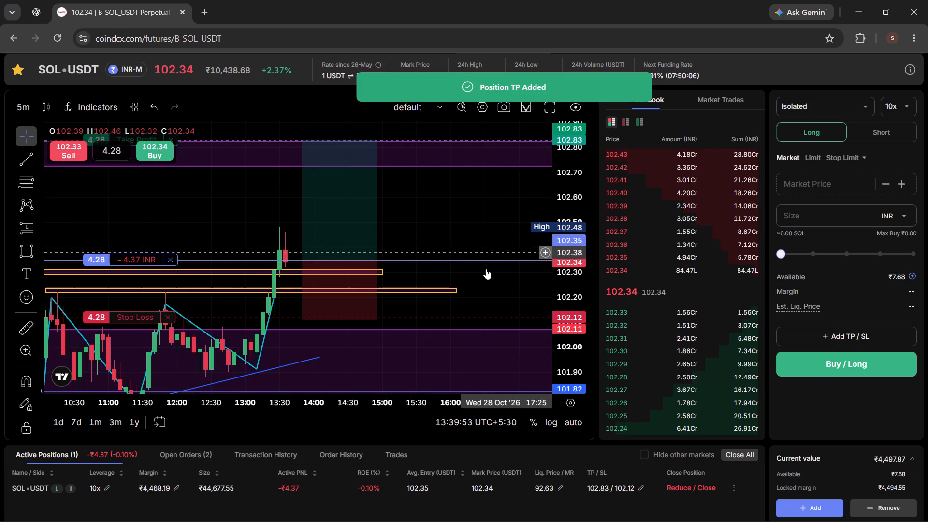
Shift the long position projection back in time so it starts at 13:40, keeping its price levels.
{"action": "scroll", "coordinate": [486, 269], "scroll_direction": "up", "scroll_amount": 7}
{"action": "left_click_drag", "start_coordinate": [300, 238], "coordinate": [556, 250]}
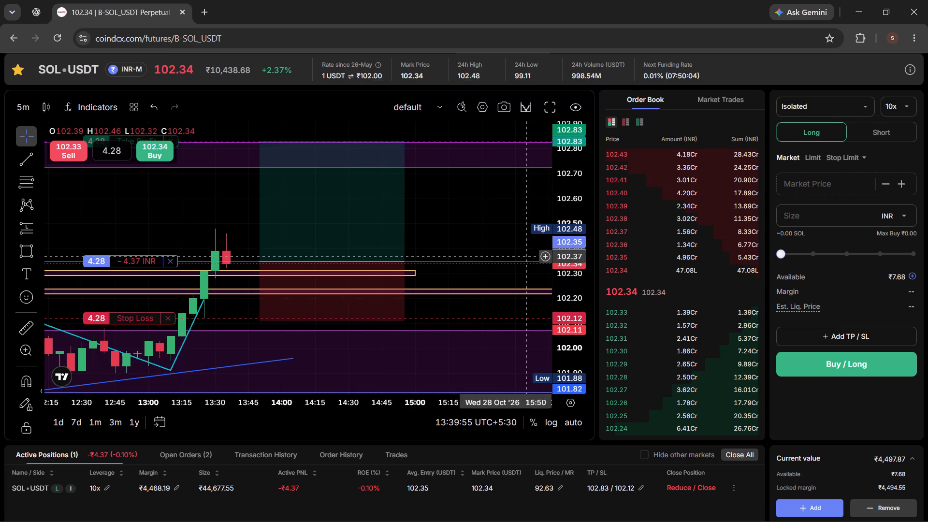
{"action": "left_click_drag", "start_coordinate": [339, 209], "coordinate": [314, 209]}
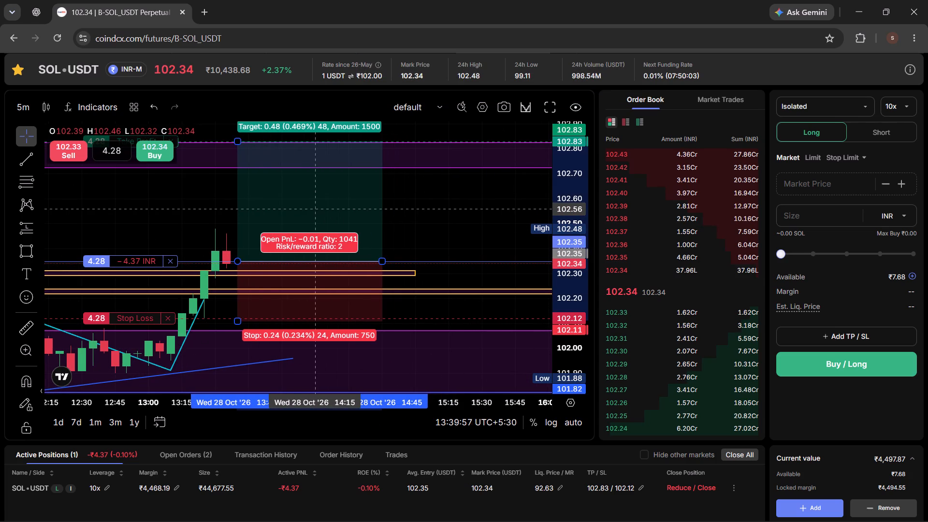
{"action": "left_click_drag", "start_coordinate": [314, 209], "coordinate": [310, 209]}
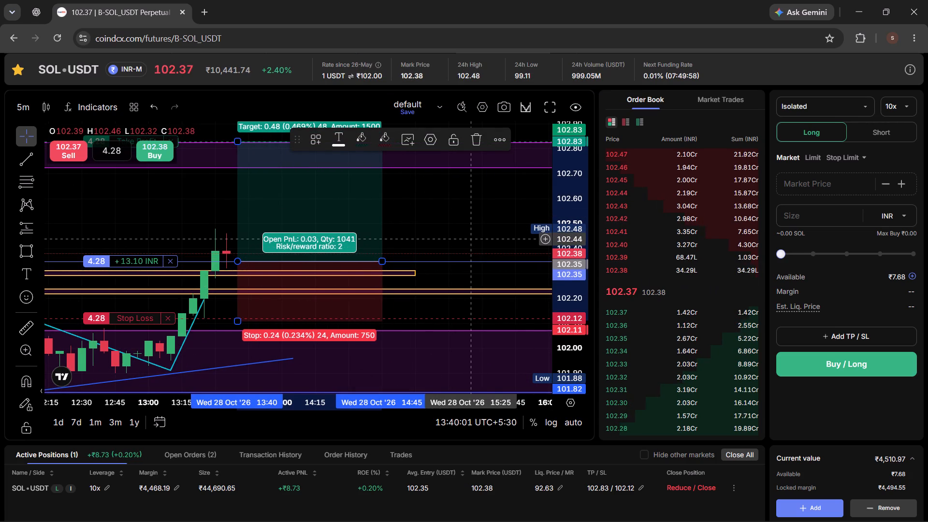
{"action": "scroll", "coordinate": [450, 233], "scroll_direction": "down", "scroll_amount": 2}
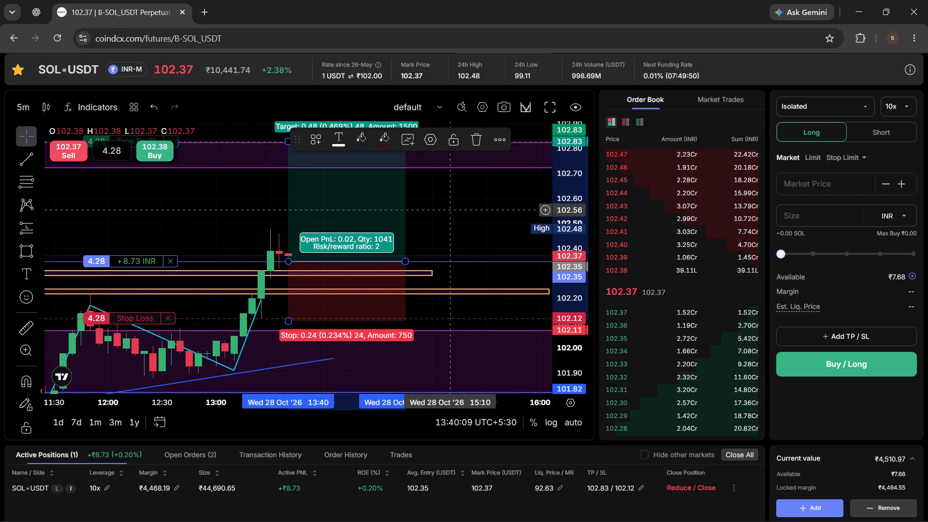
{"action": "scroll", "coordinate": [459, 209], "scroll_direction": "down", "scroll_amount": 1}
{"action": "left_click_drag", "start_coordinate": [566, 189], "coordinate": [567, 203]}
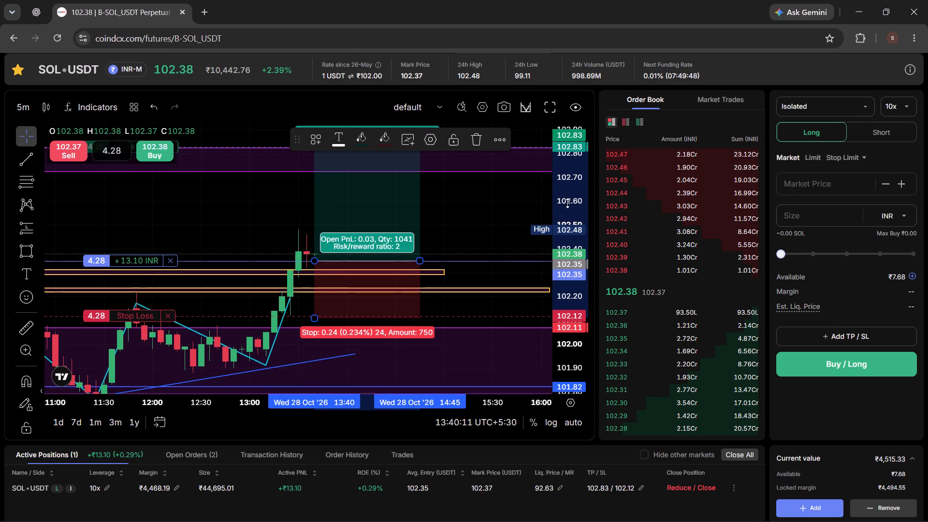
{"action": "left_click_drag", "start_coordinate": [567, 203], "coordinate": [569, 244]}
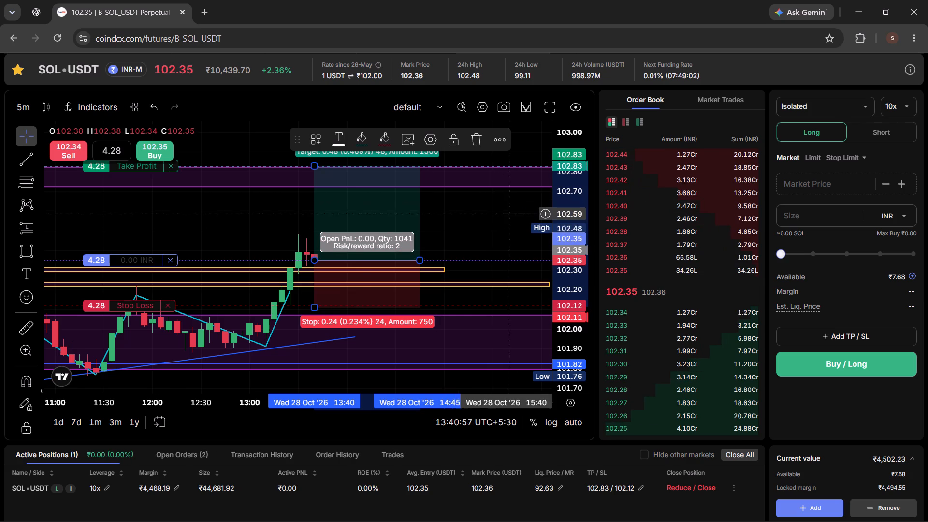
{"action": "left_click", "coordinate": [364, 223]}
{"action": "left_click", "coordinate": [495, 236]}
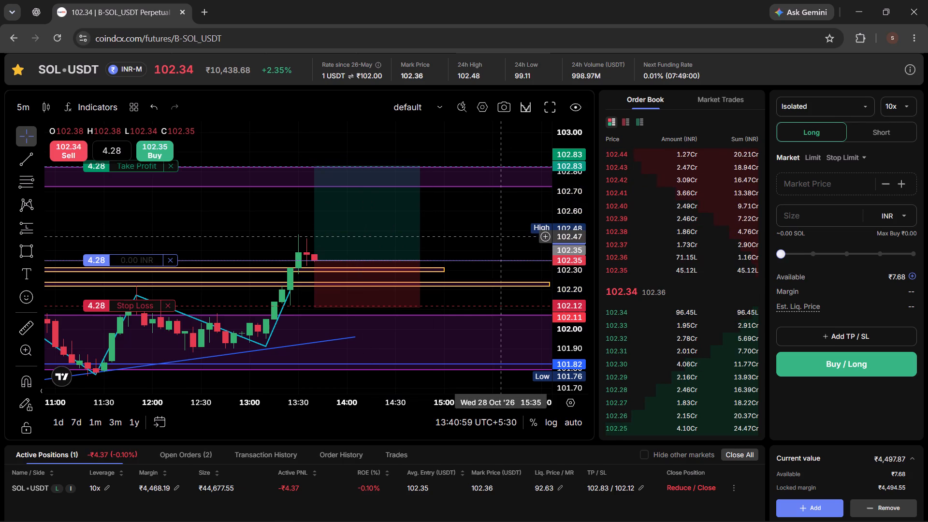
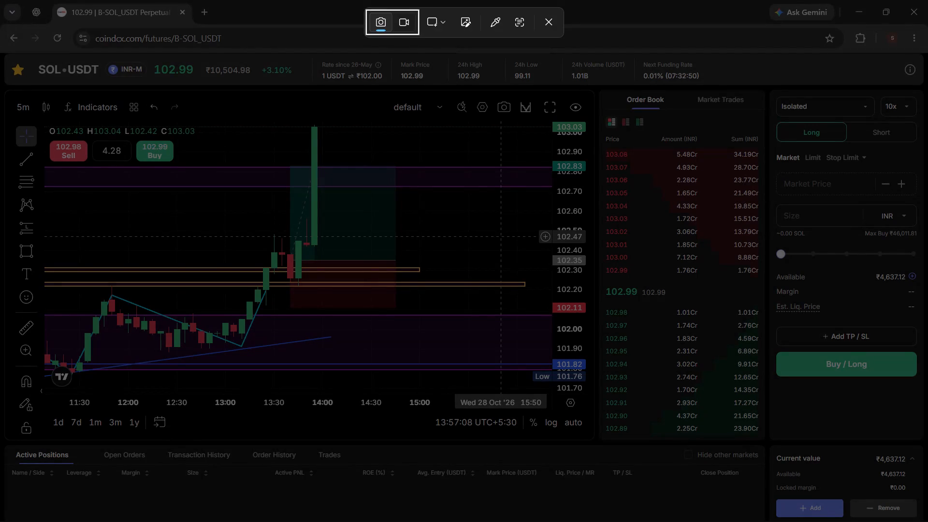
Capture a rectangular screen snip of the SOL-USDT 5-minute chart, including its price readout, marked zones and long position projection.
{"action": "left_click_drag", "start_coordinate": [43, 108], "coordinate": [275, 219]}
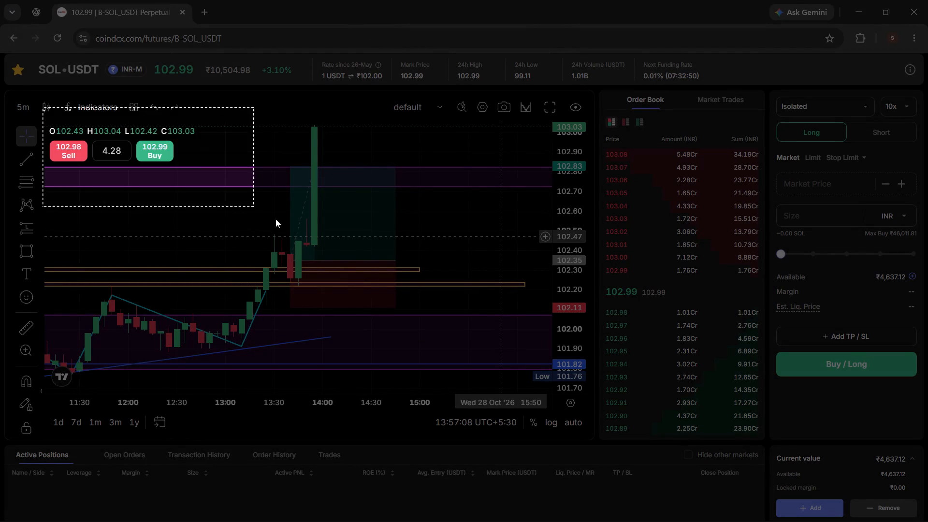
{"action": "left_click_drag", "start_coordinate": [275, 219], "coordinate": [557, 379]}
{"action": "scroll", "coordinate": [359, 329], "scroll_direction": "right", "scroll_amount": 2}
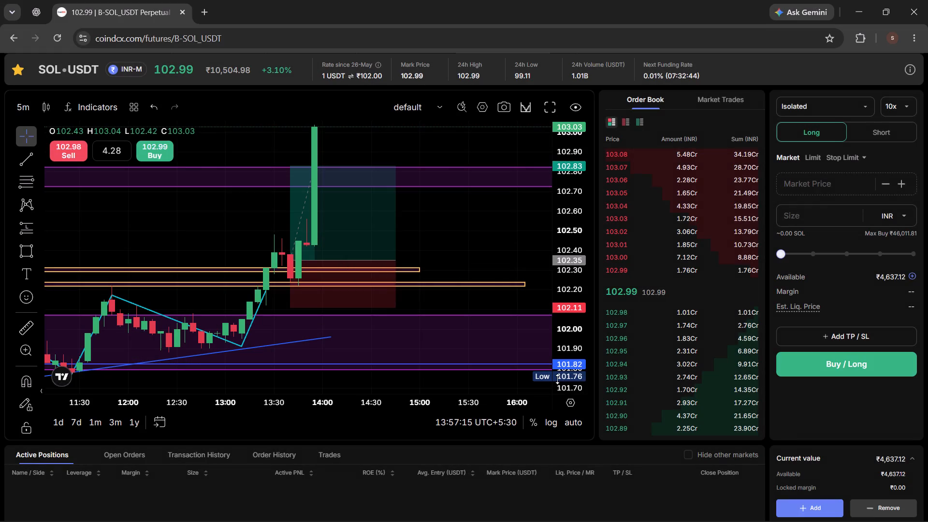